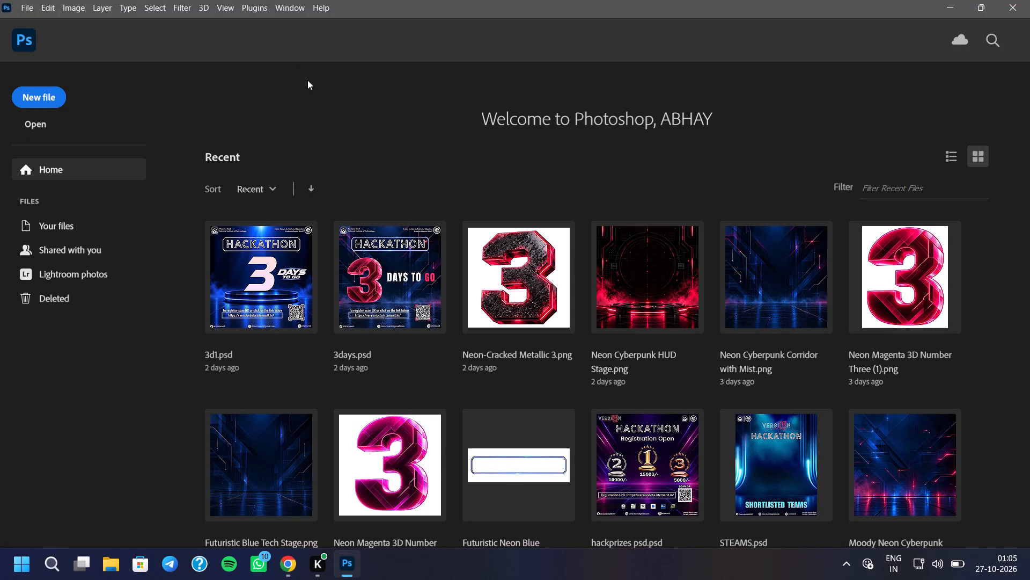
Switch to Photoshop and open the recent file 3days.psd.
left_click(389, 275)
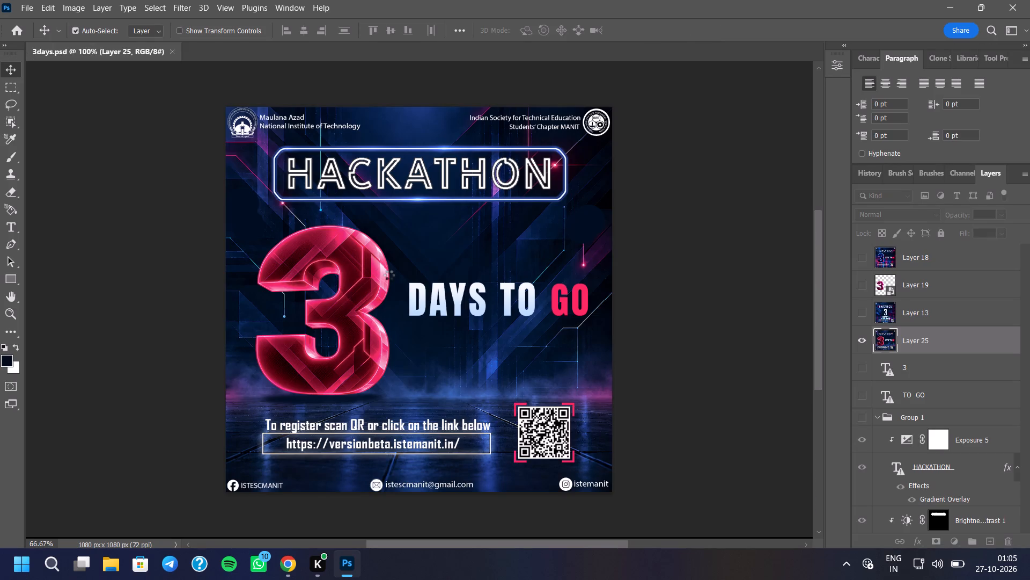
Hide the flattened poster copy on Layer 25 and the dark blue background image on Layer 22.
scroll(1029, 265, "down", 11)
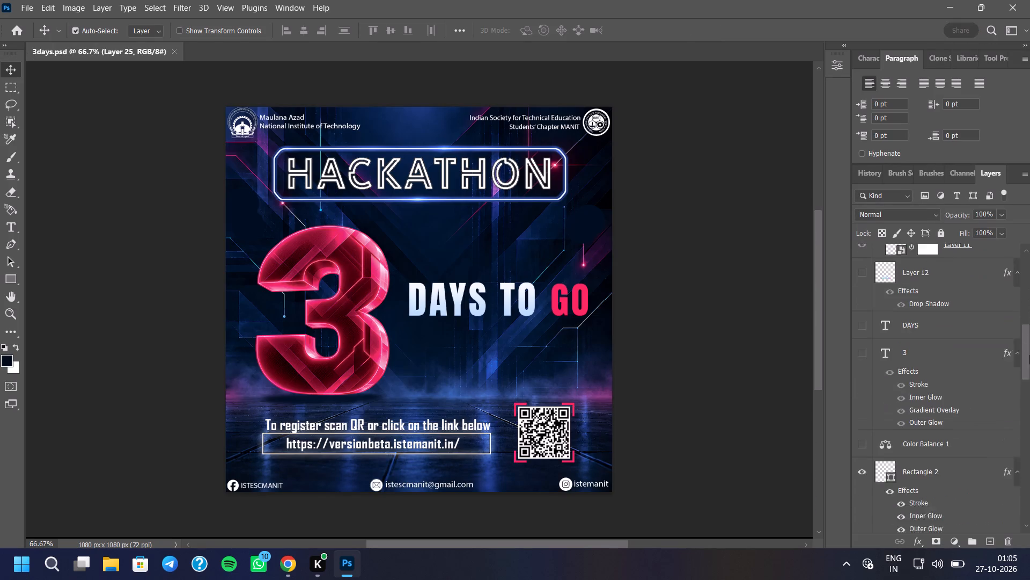
scroll(1029, 355, "down", 8)
left_click_drag(1028, 368, 1029, 516)
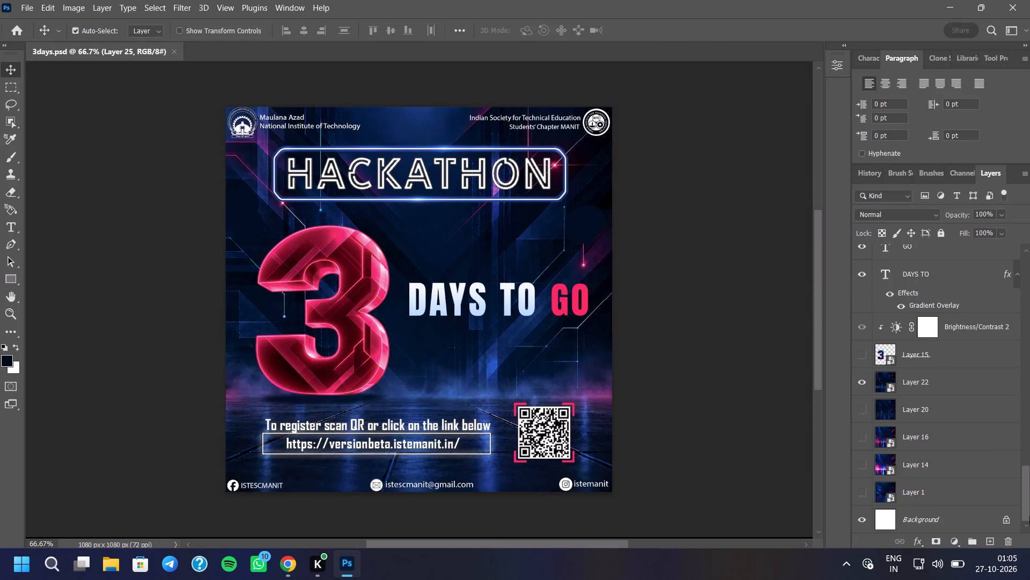
left_click_drag(1029, 516, 1028, 282)
left_click_drag(1028, 287, 1028, 244)
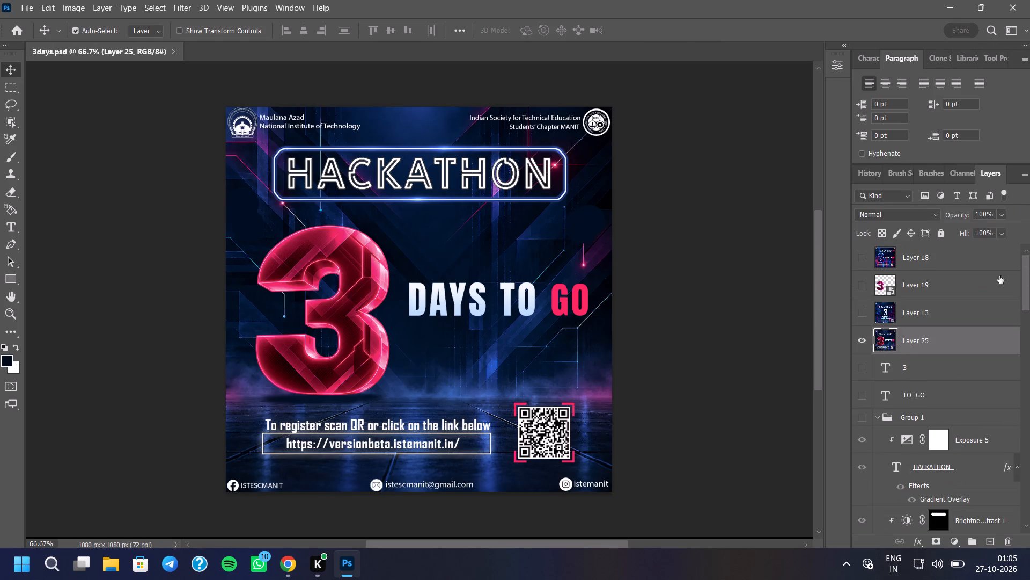
left_click(867, 335)
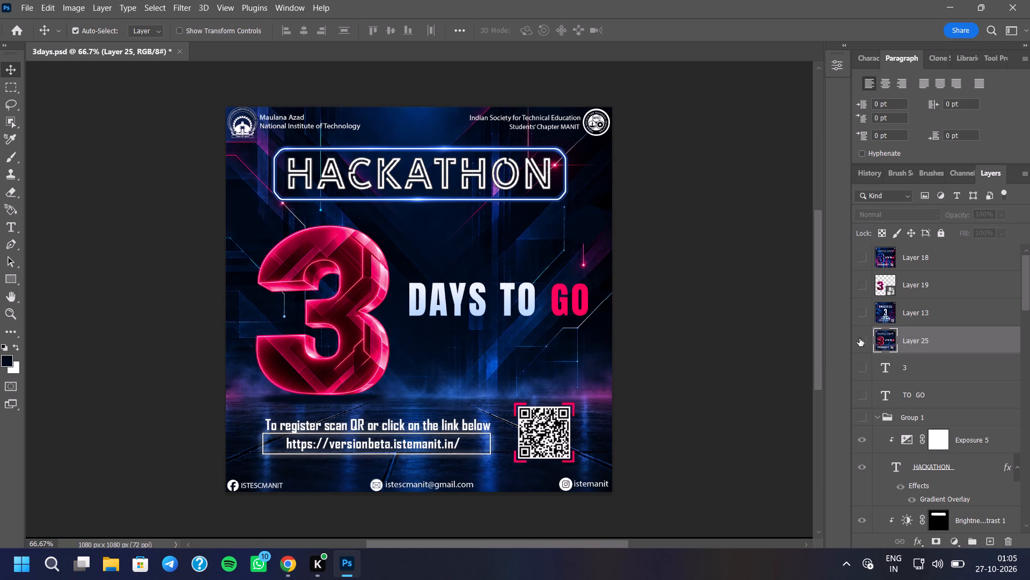
left_click_drag(1026, 284, 1029, 515)
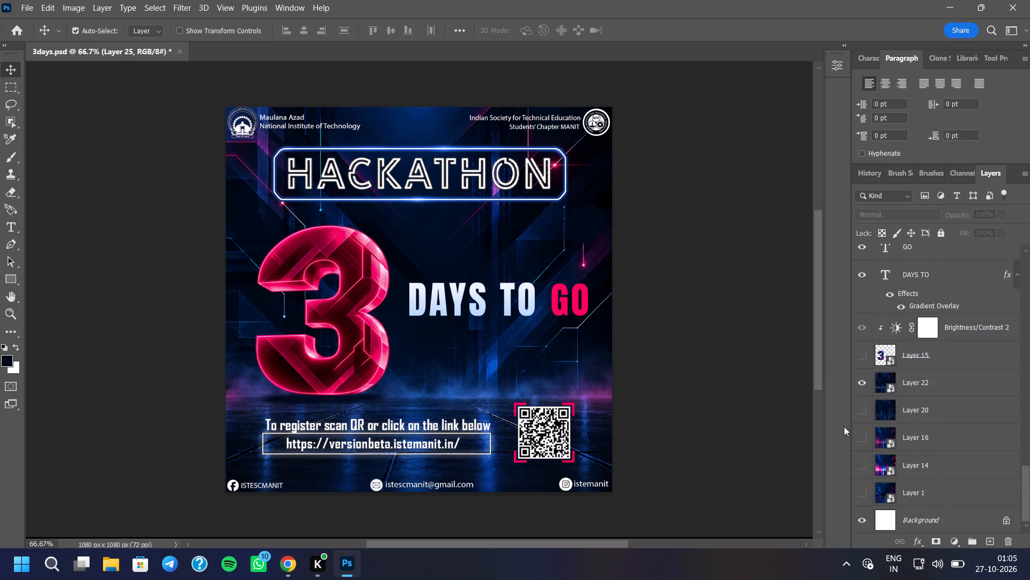
left_click(861, 379)
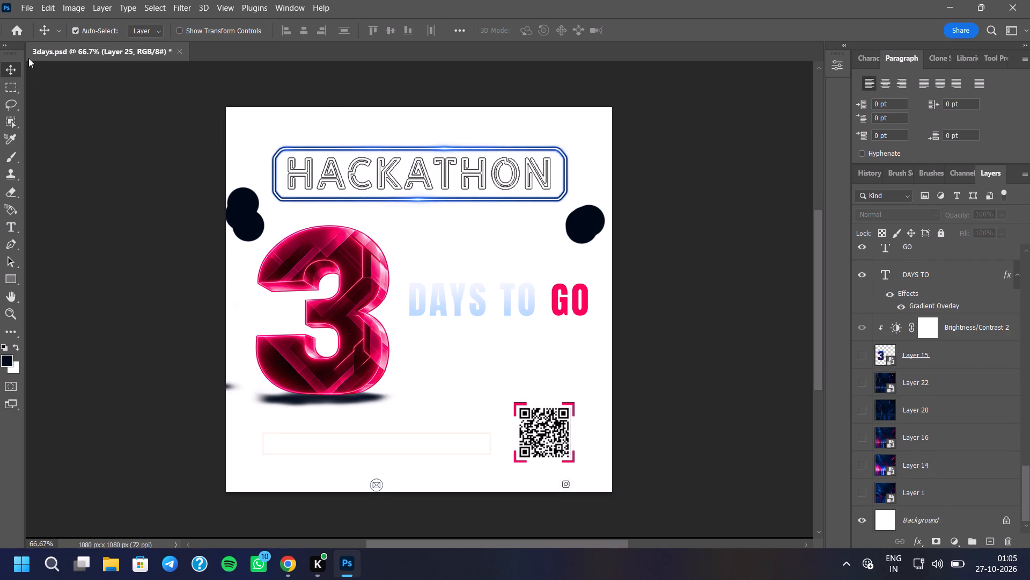
Open the Futuristic Blue Fog Stage image from the photoshop New folder on drive E.
left_click(32, 8)
left_click(34, 37)
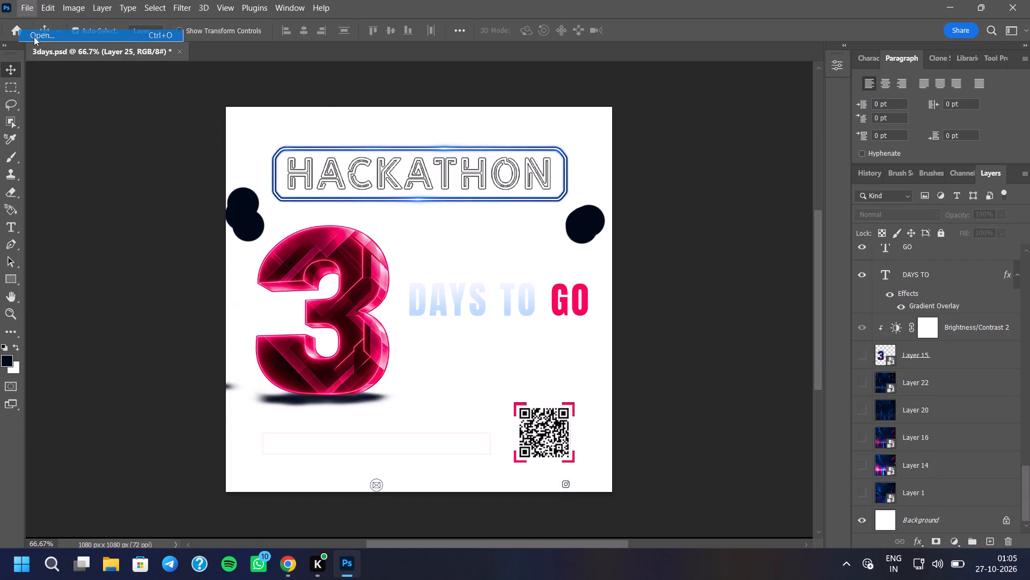
scroll(220, 211, "down", 5)
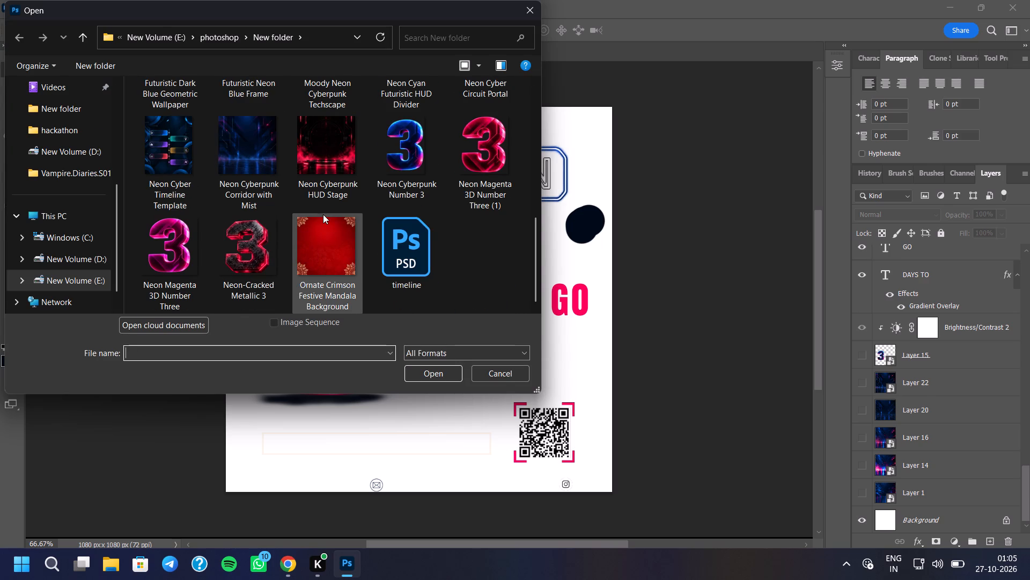
scroll(323, 214, "up", 1)
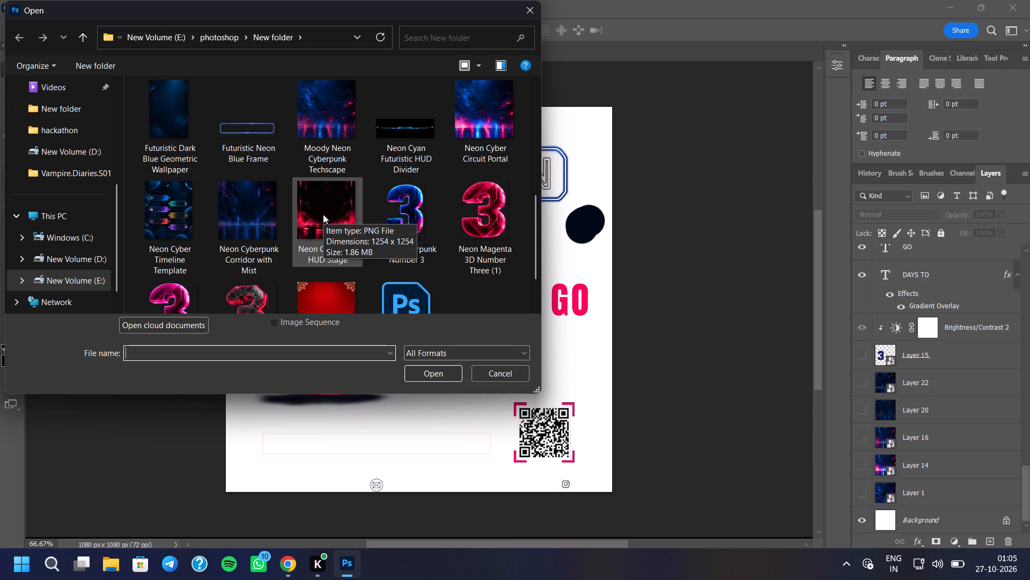
scroll(323, 214, "up", 1)
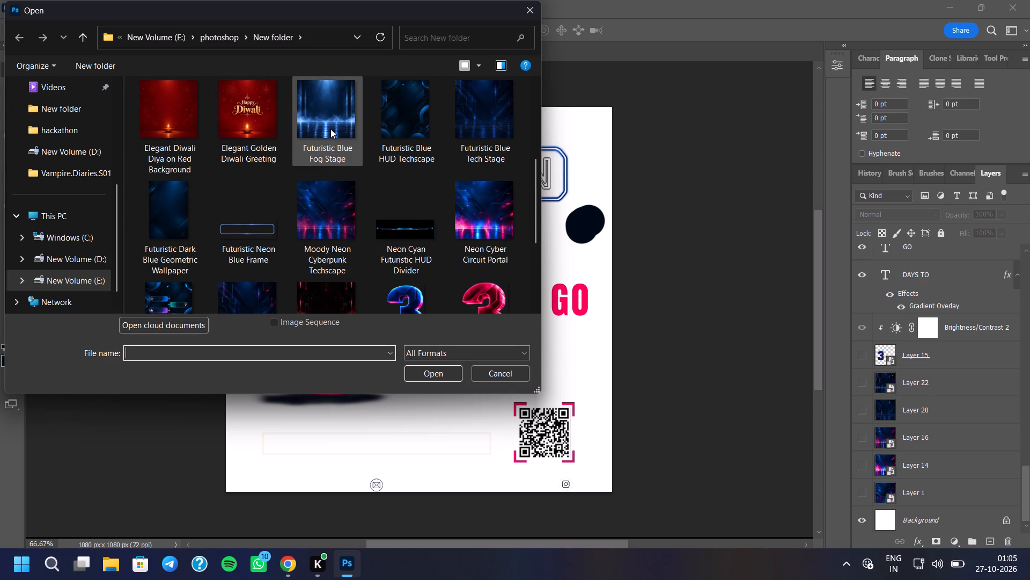
double_click(330, 115)
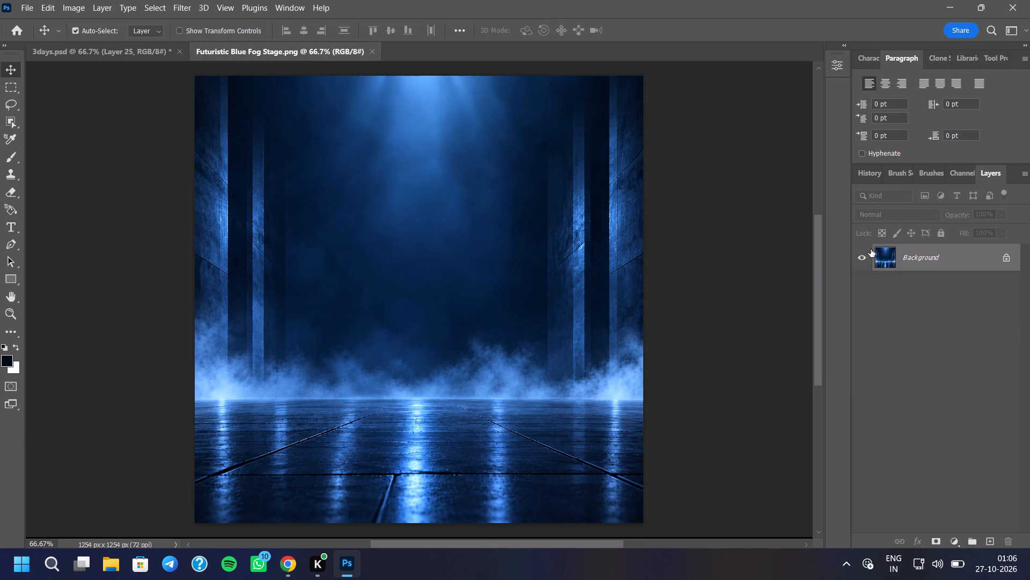
Copy the fog stage image's Background layer into the 3days.psd poster, covering the canvas.
left_click_drag(909, 253, 541, 234)
scroll(909, 253, "up", 1)
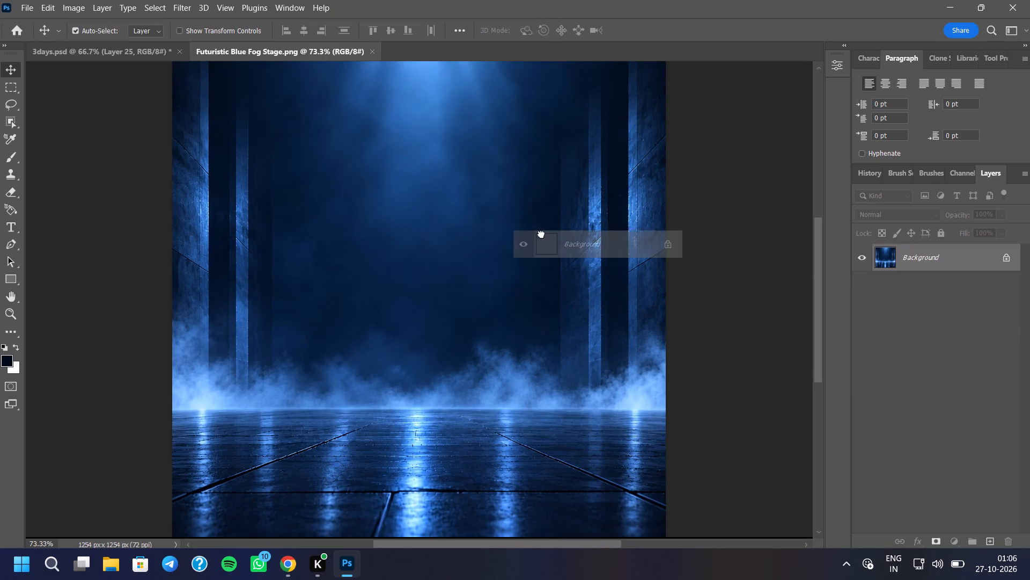
left_click_drag(541, 234, 429, 318)
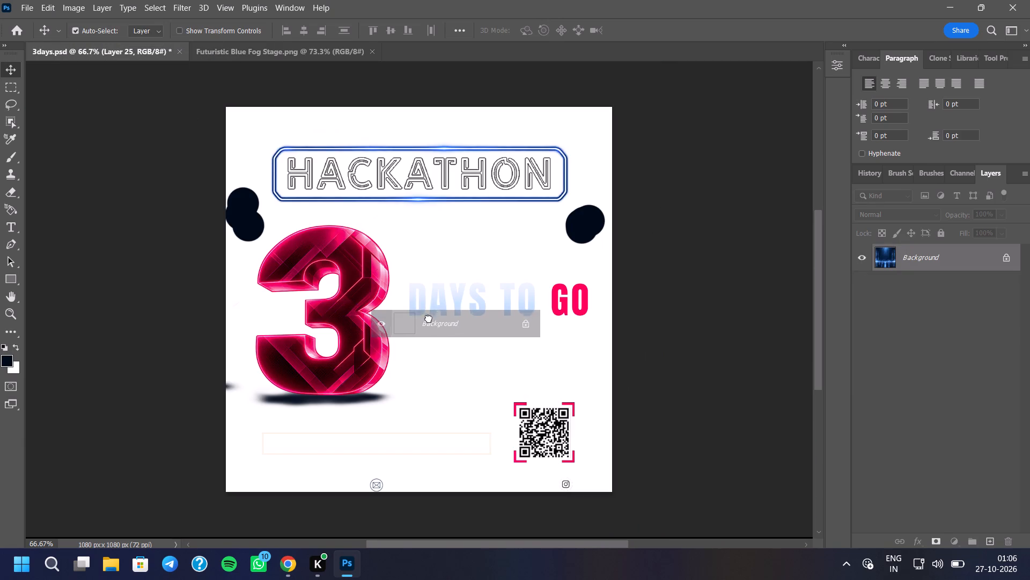
left_click_drag(429, 318, 425, 316)
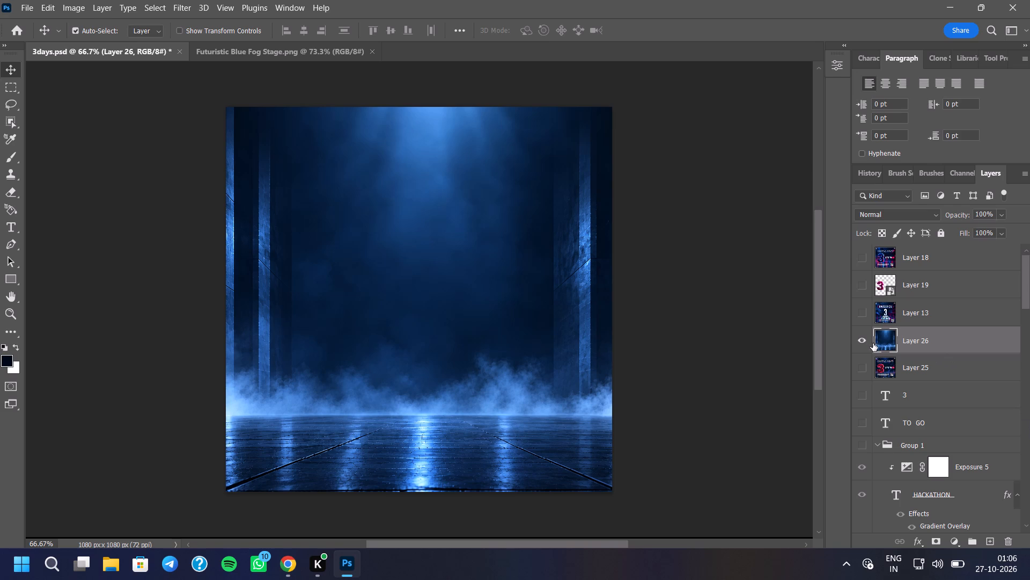
Move the fog stage layer down the layer stack to below Rectangle 2, directly above Layer 10.
left_click_drag(928, 337, 958, 510)
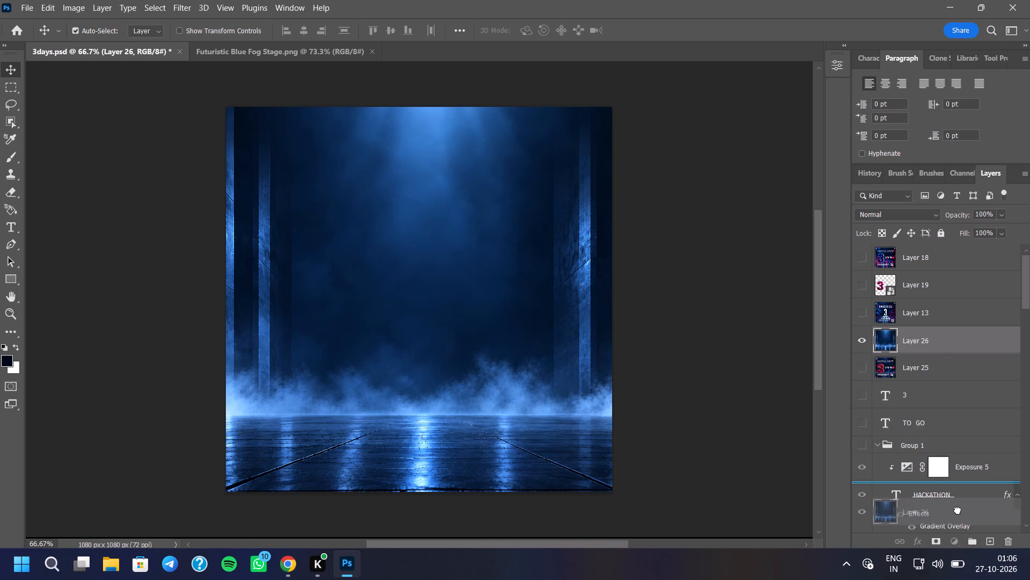
left_click_drag(958, 510, 943, 541)
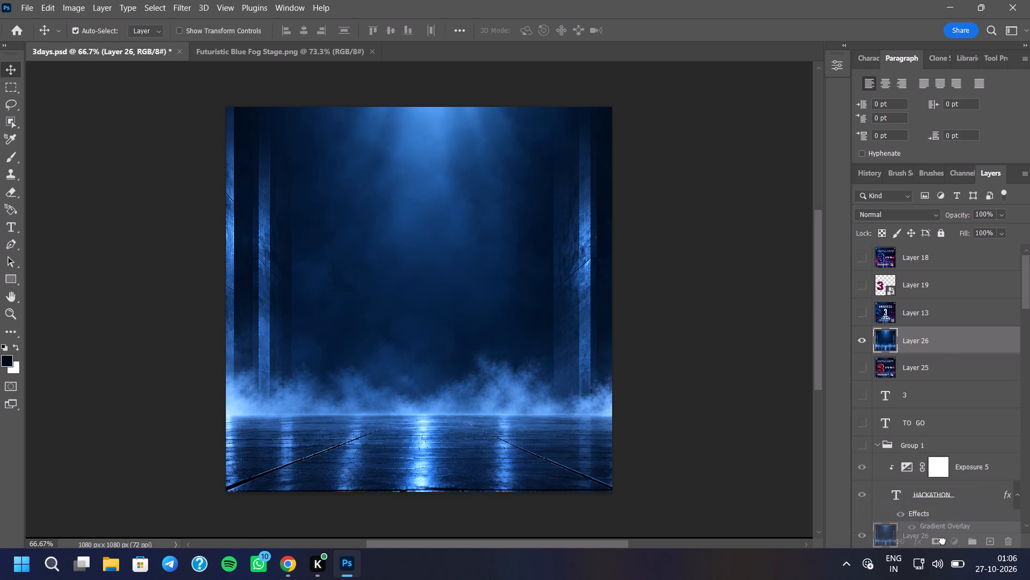
left_click_drag(943, 541, 931, 490)
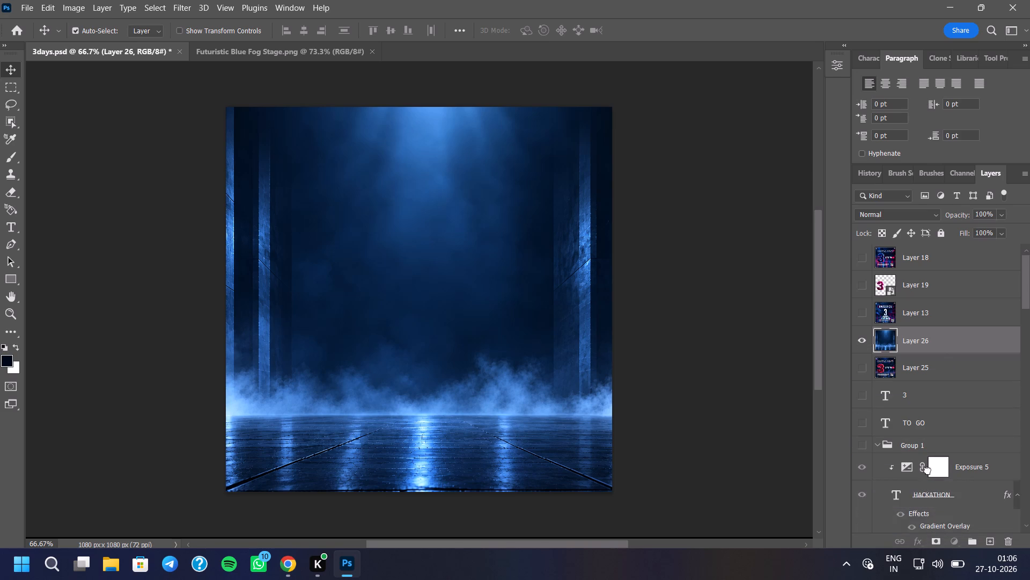
scroll(925, 458, "down", 6)
left_click_drag(947, 299, 954, 347)
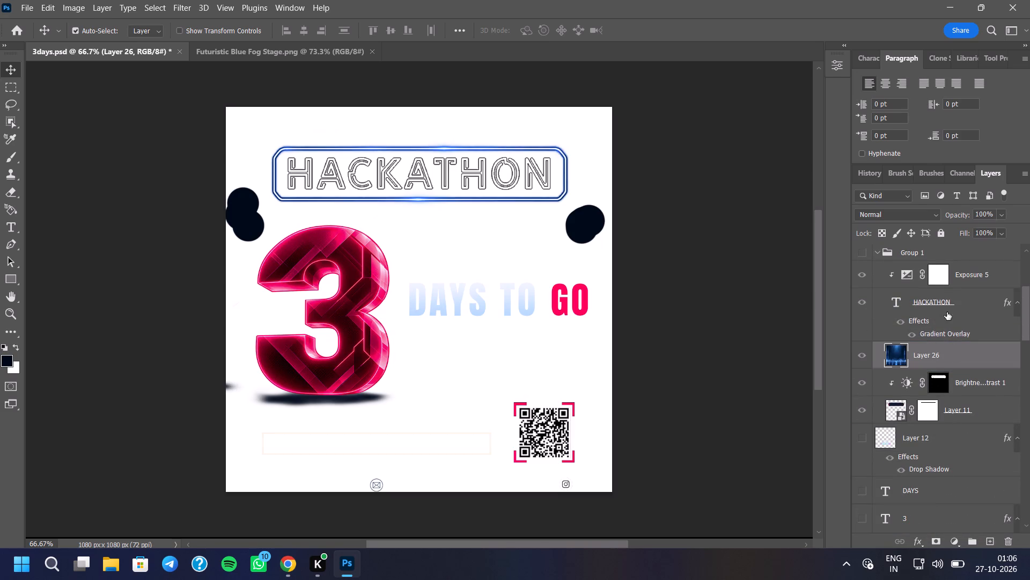
left_click_drag(952, 356, 955, 441)
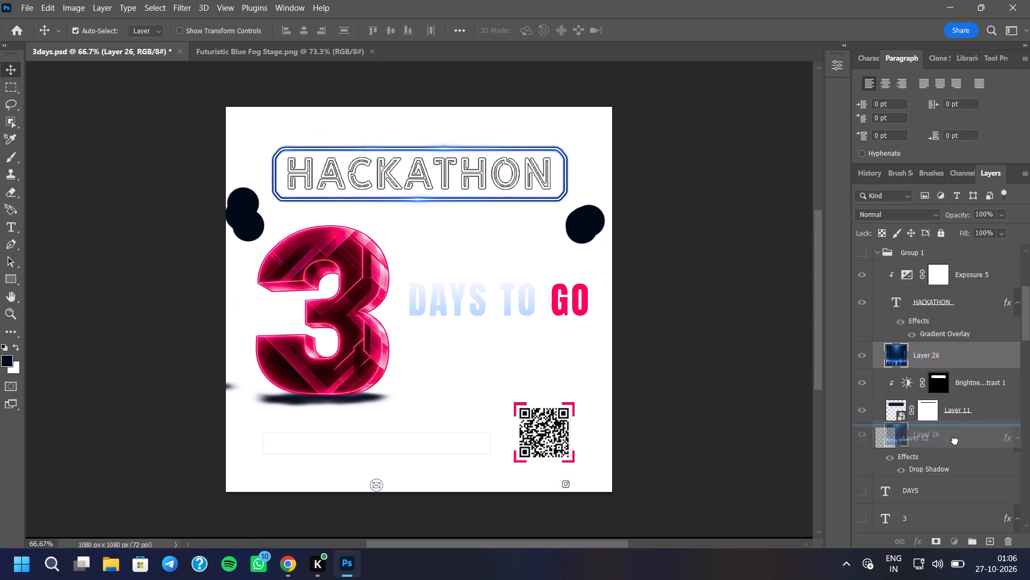
left_click_drag(955, 441, 952, 475)
scroll(946, 461, "down", 5)
left_click_drag(945, 322, 947, 328)
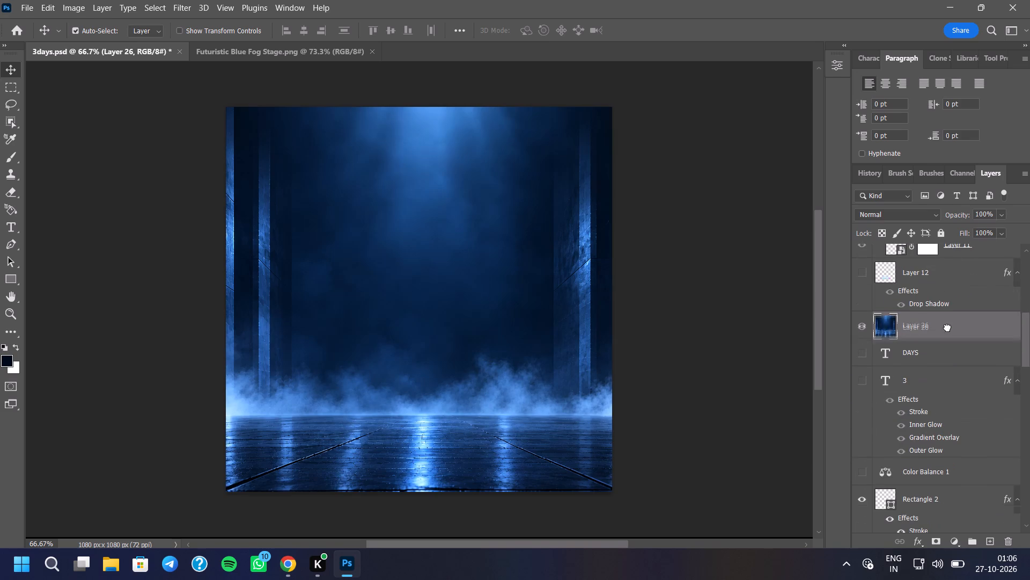
left_click_drag(947, 328, 953, 478)
scroll(944, 460, "down", 5)
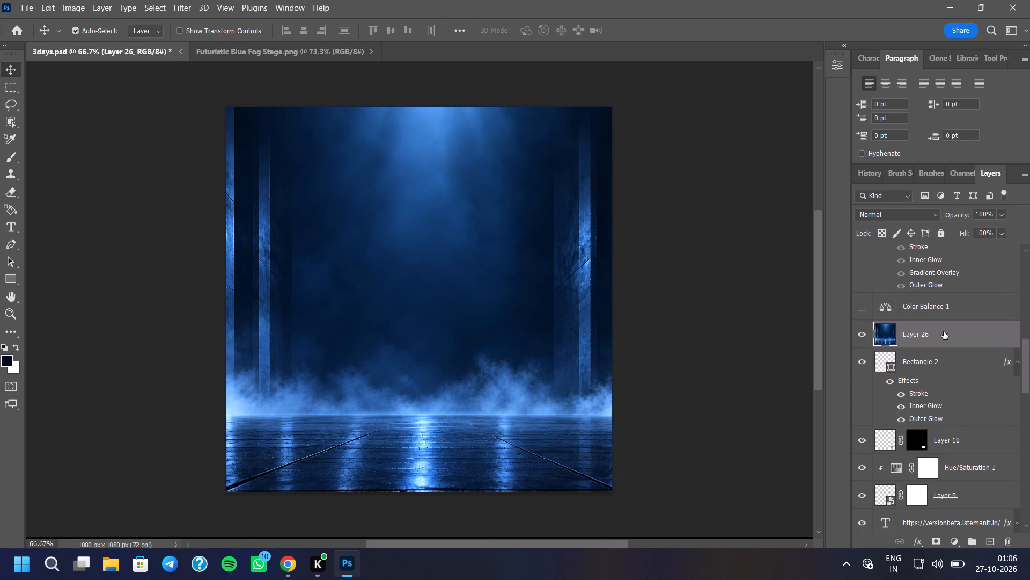
left_click_drag(948, 336, 959, 426)
scroll(959, 412, "down", 6)
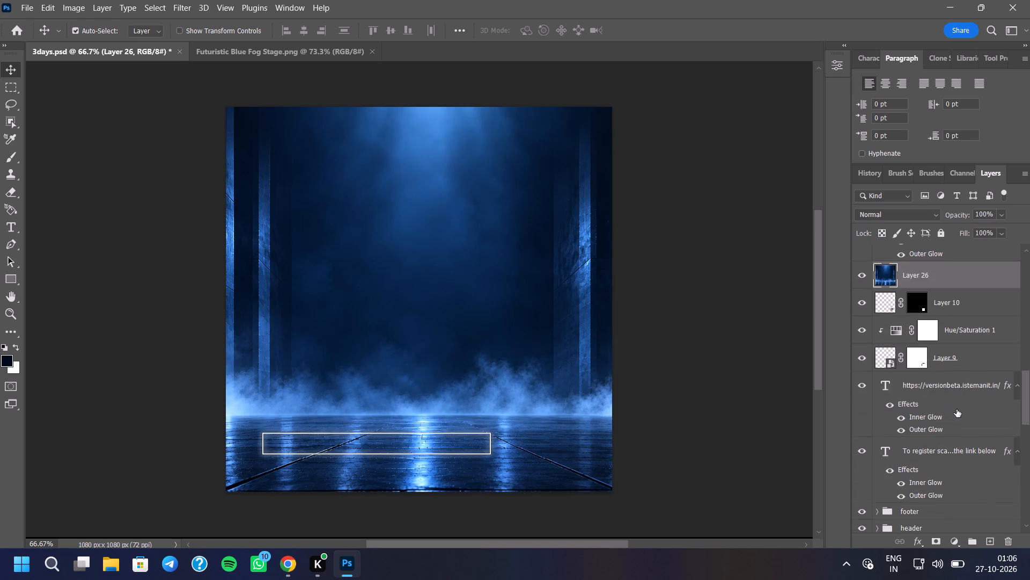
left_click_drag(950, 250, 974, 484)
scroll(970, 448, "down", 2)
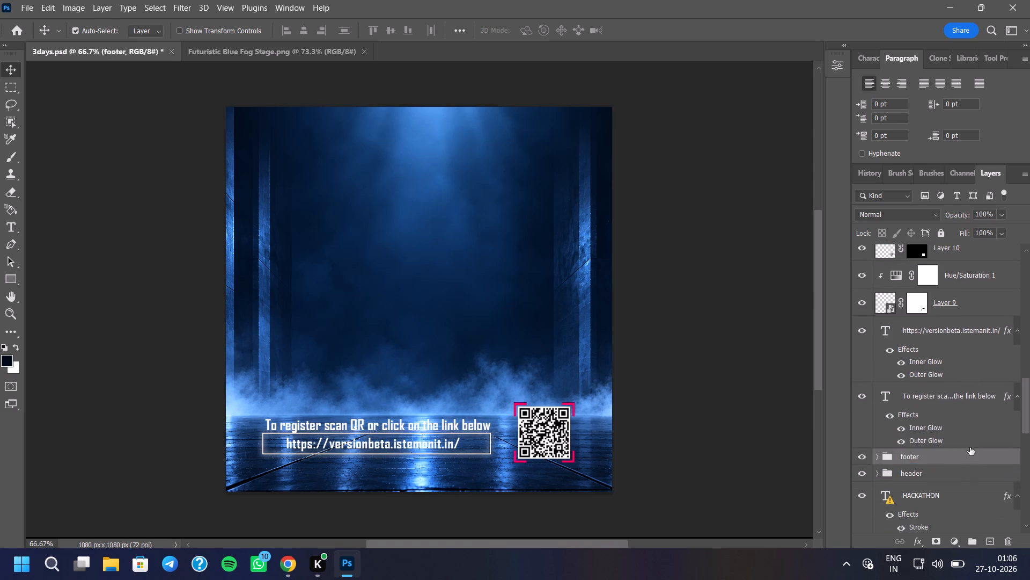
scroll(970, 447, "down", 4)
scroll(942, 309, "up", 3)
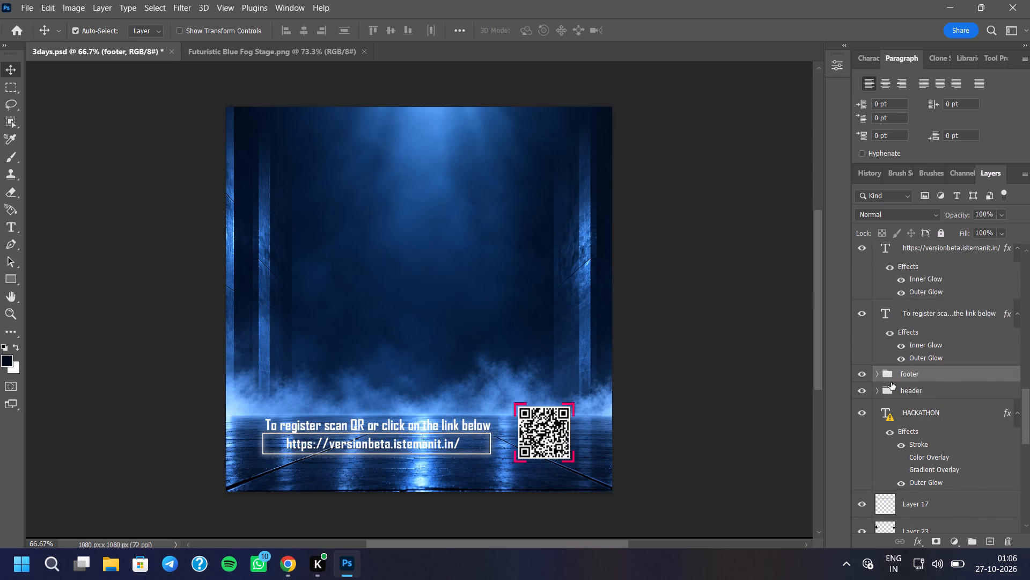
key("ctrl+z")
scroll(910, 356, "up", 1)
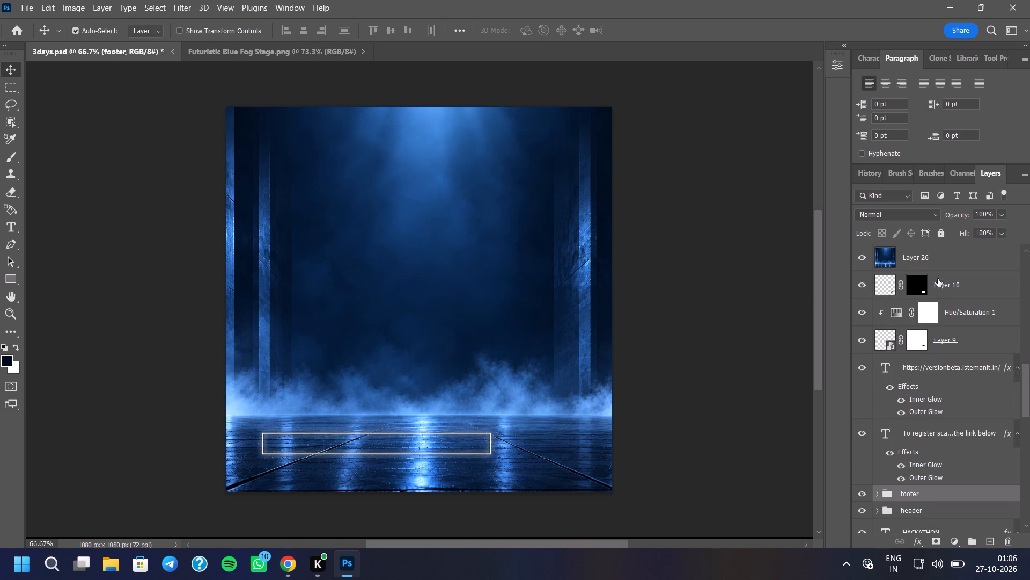
Move the fog stage layer beneath the poster's text, QR code and number 3, directly above the hidden Layer 22.
left_click_drag(938, 279, 951, 447)
scroll(939, 391, "down", 5)
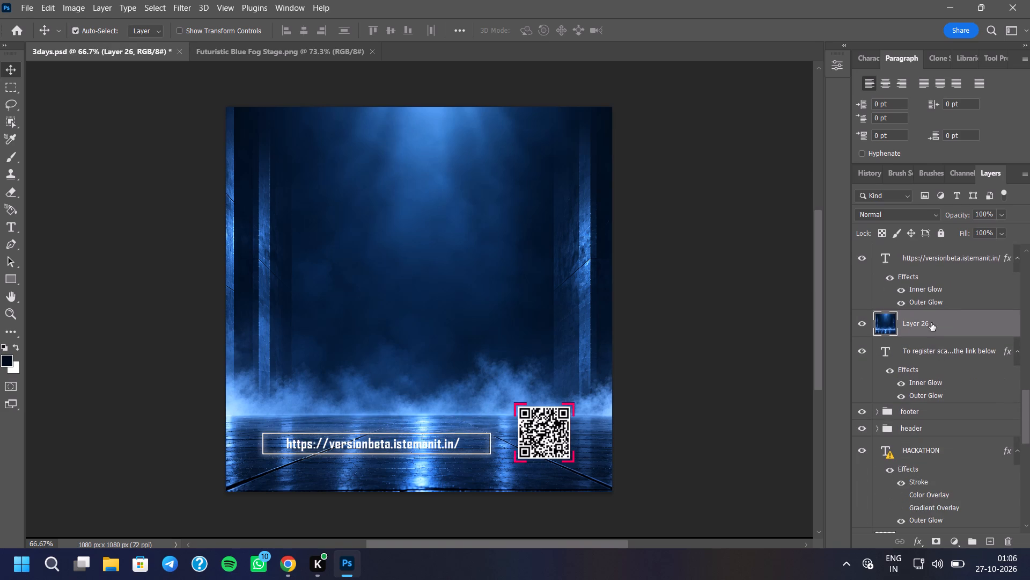
left_click_drag(930, 293, 950, 484)
scroll(941, 450, "down", 7)
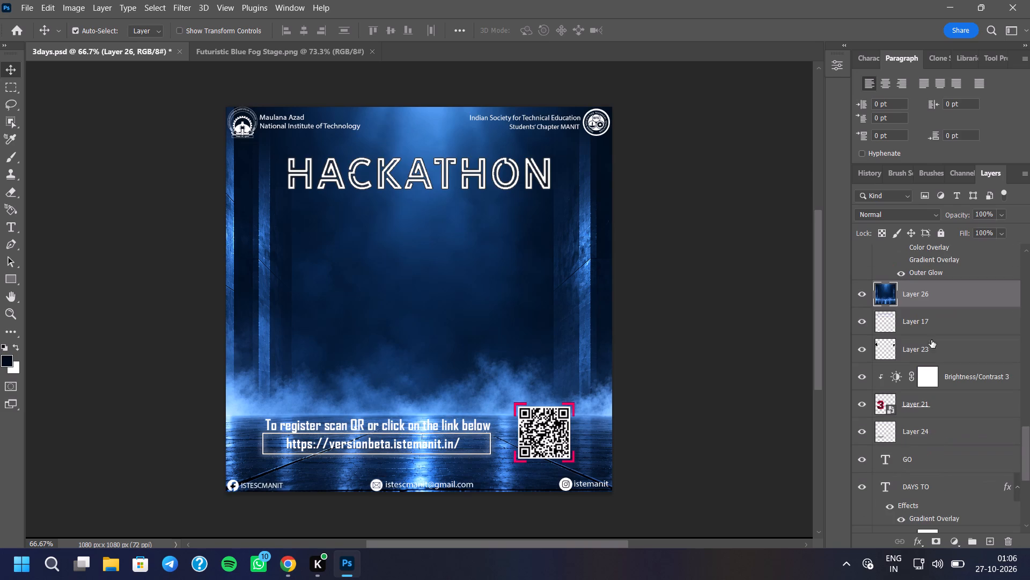
left_click_drag(935, 293, 937, 443)
scroll(938, 431, "down", 5)
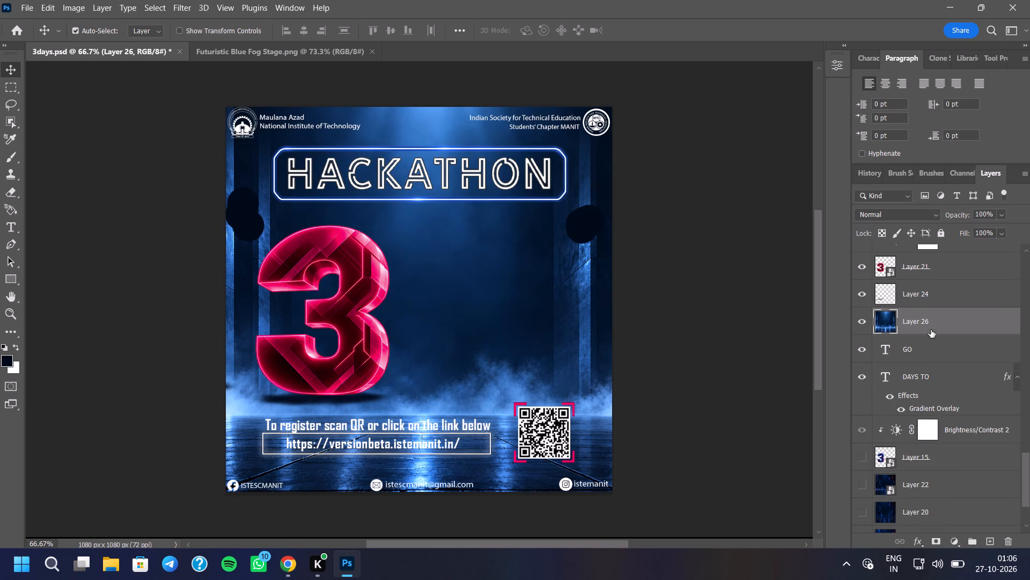
left_click_drag(935, 286, 941, 446)
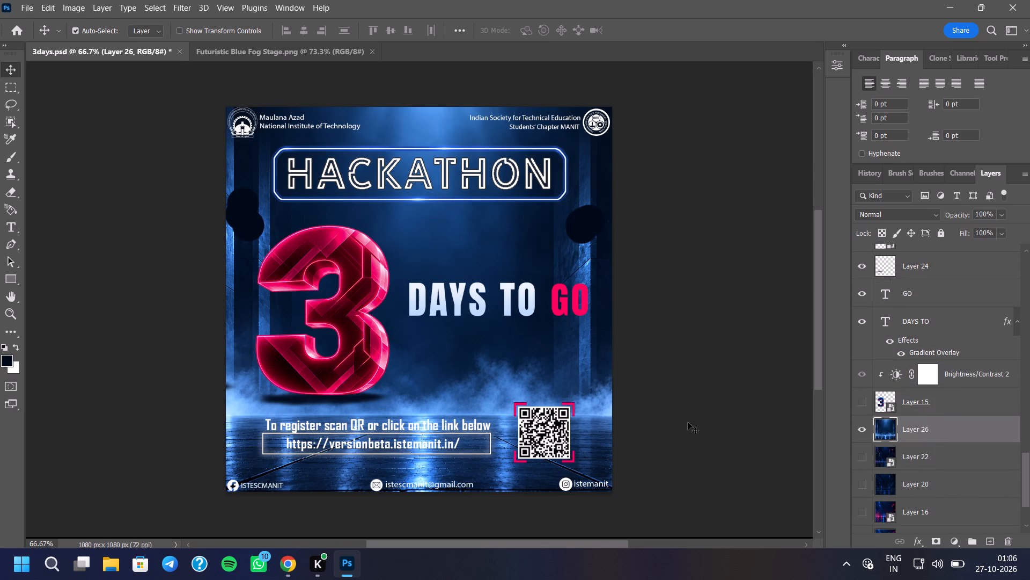
Hide Layer 23, which holds the dark painted blobs on both sides of the poster.
left_click(241, 218)
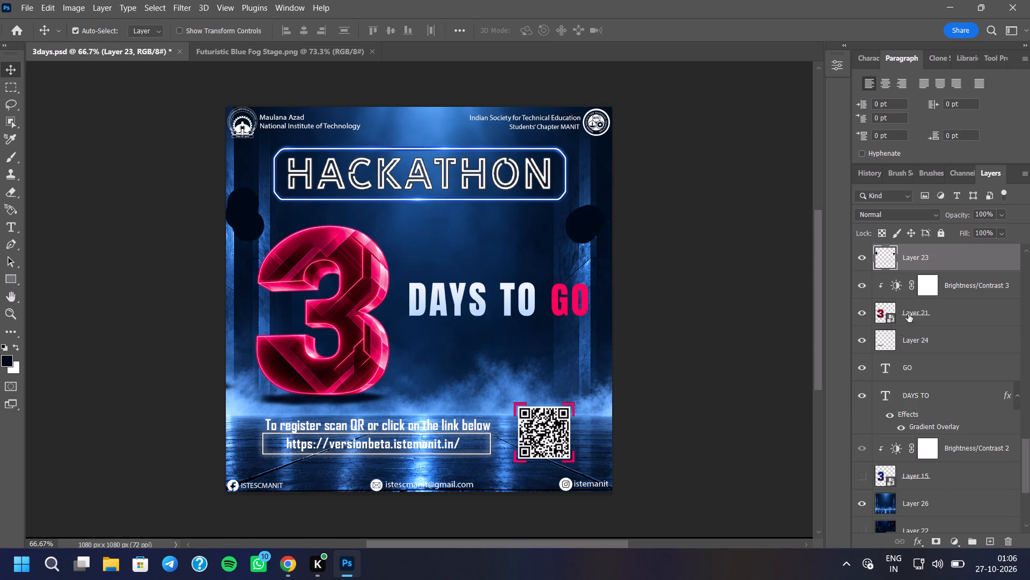
left_click(862, 262)
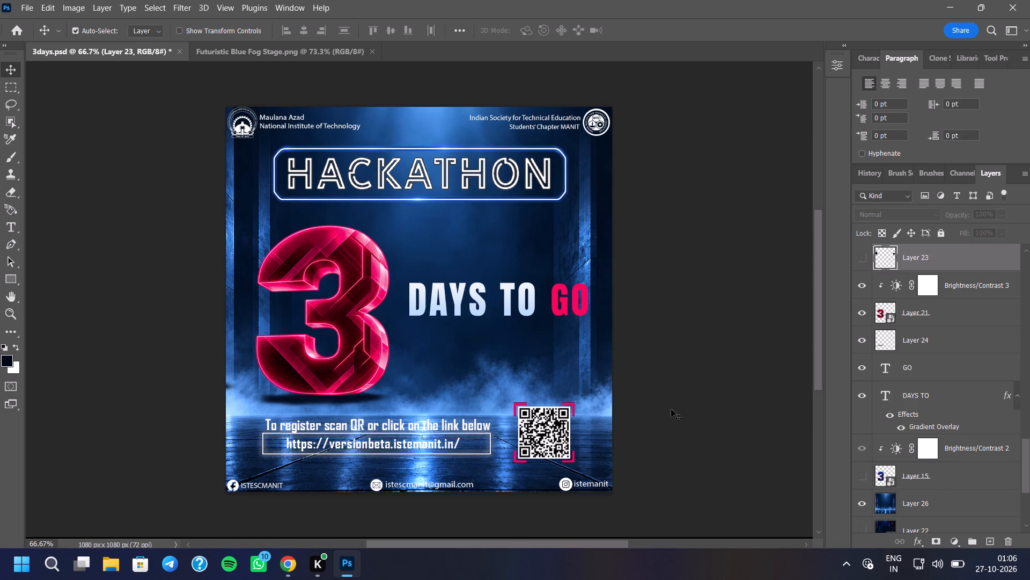
Convert the fog stage layer, Layer 26, to a smart object.
scroll(483, 438, "up", 5)
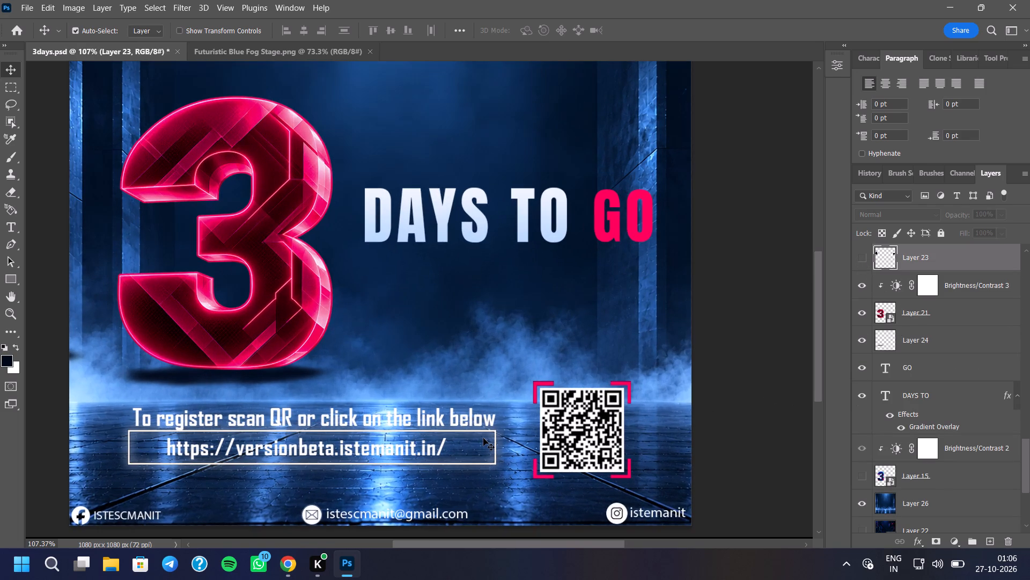
scroll(483, 438, "up", 4)
scroll(487, 440, "down", 6)
scroll(491, 486, "down", 3)
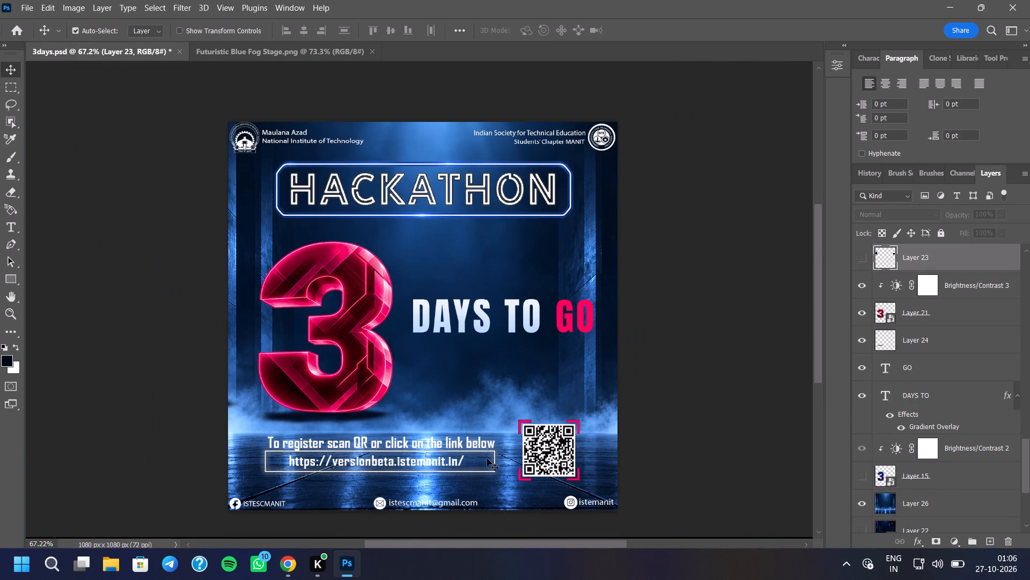
scroll(940, 430, "down", 5)
left_click(938, 366)
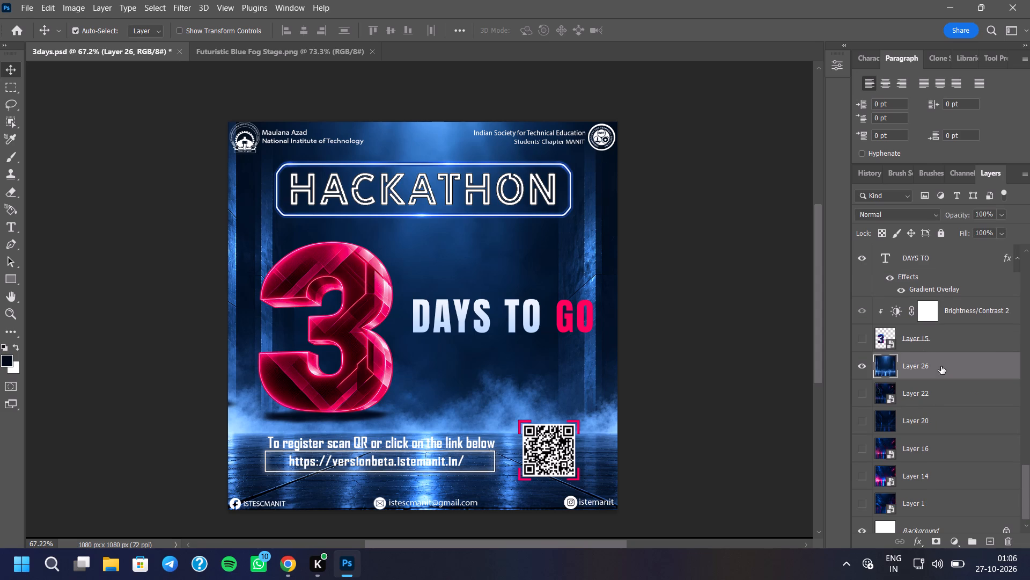
right_click(941, 366)
left_click(860, 198)
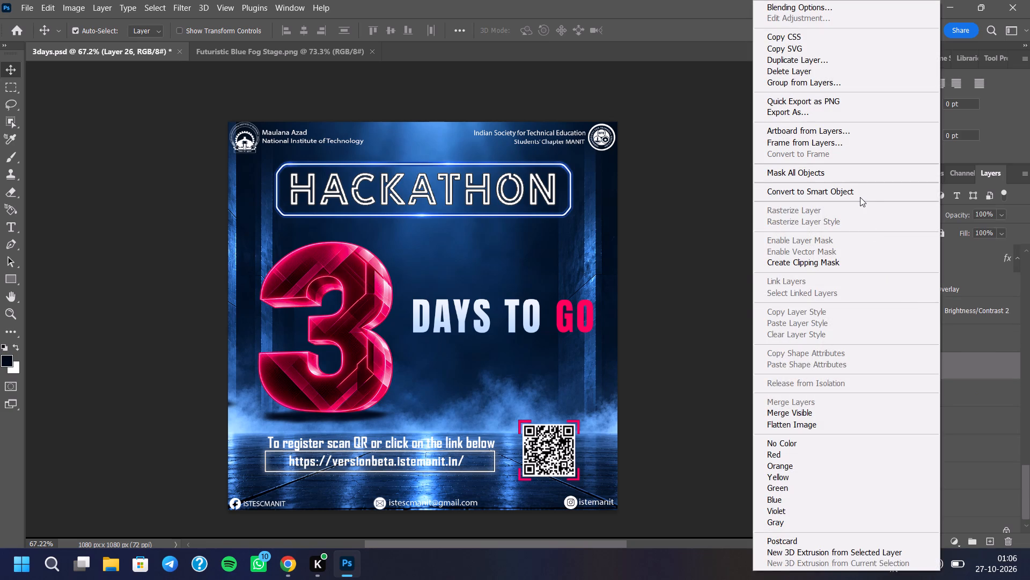
left_click(860, 197)
left_click(860, 194)
Scale the fog stage layer down proportionally to about 87% and reposition it so it just covers the whole poster canvas.
key("ctrl+t")
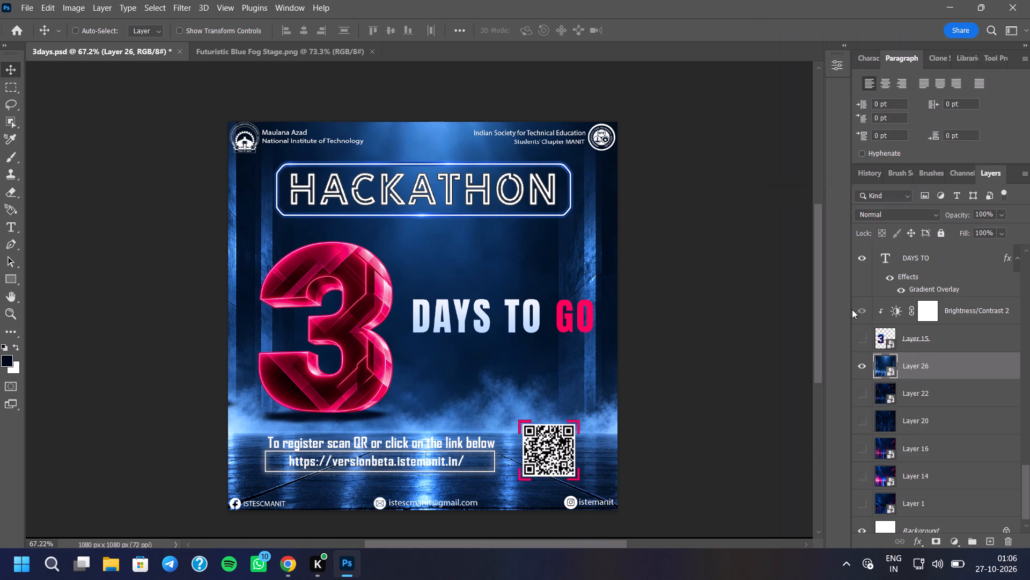
scroll(499, 273, "down", 2)
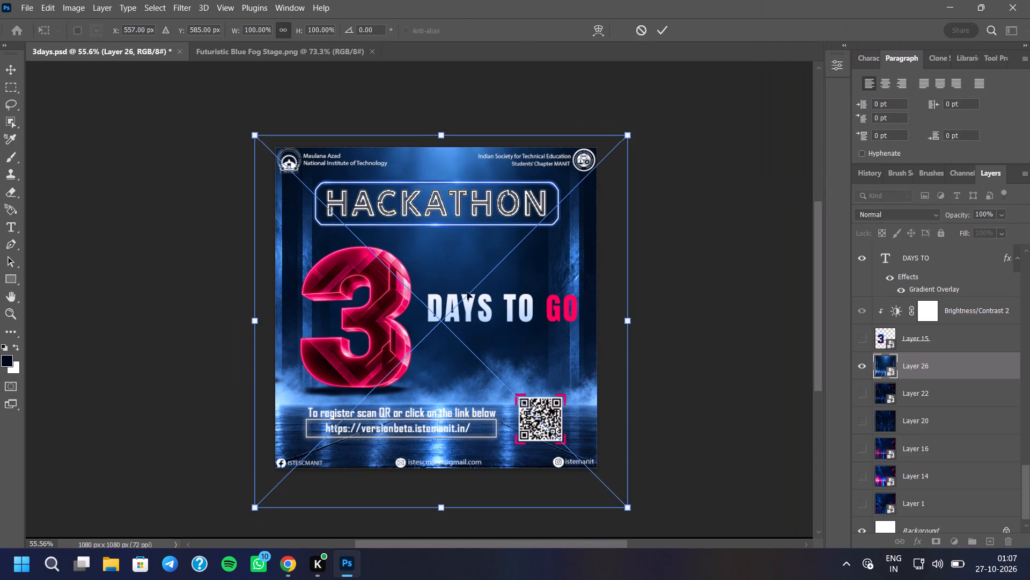
left_click_drag(254, 511, 312, 461)
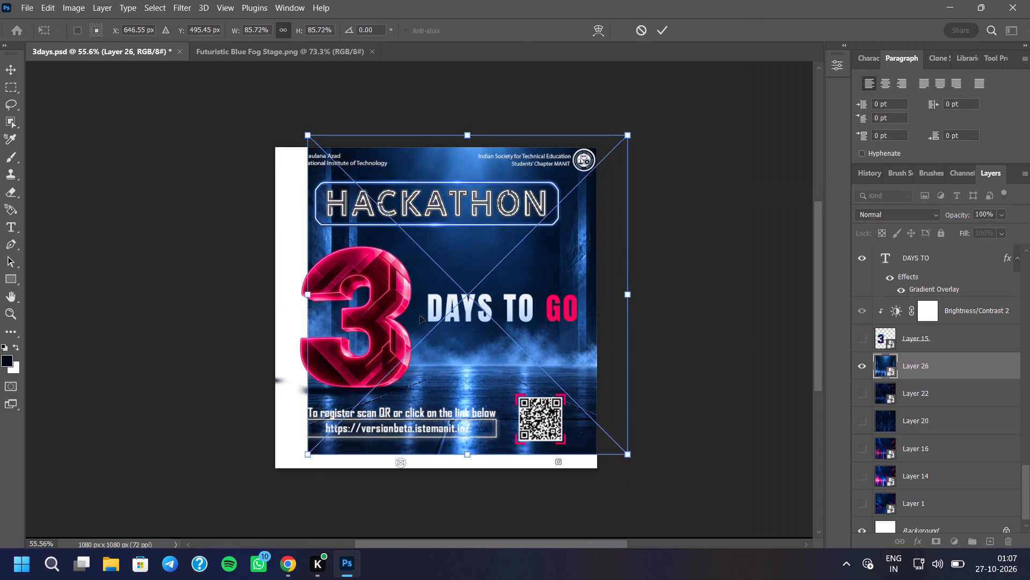
left_click_drag(420, 316, 393, 331)
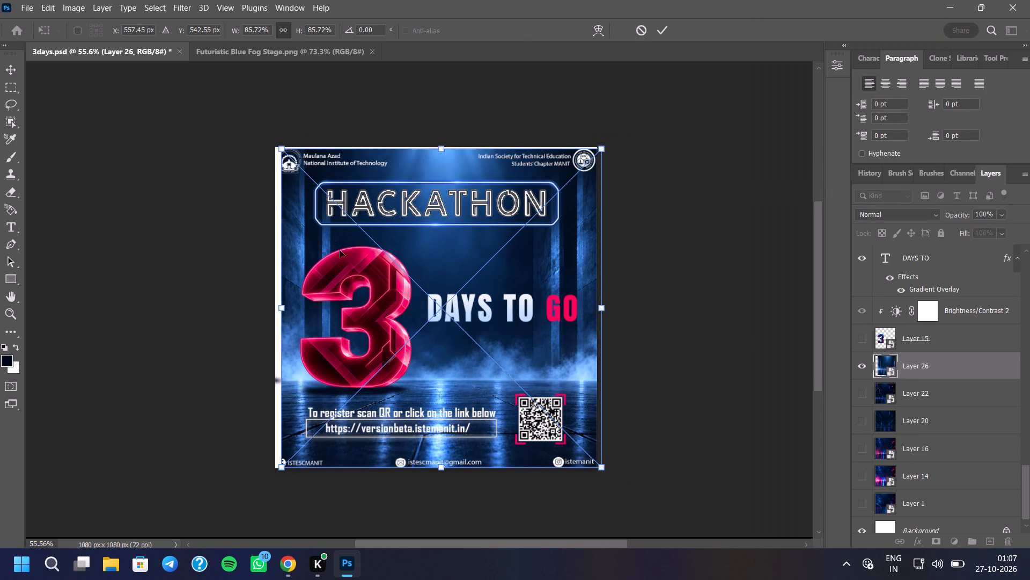
left_click(277, 146)
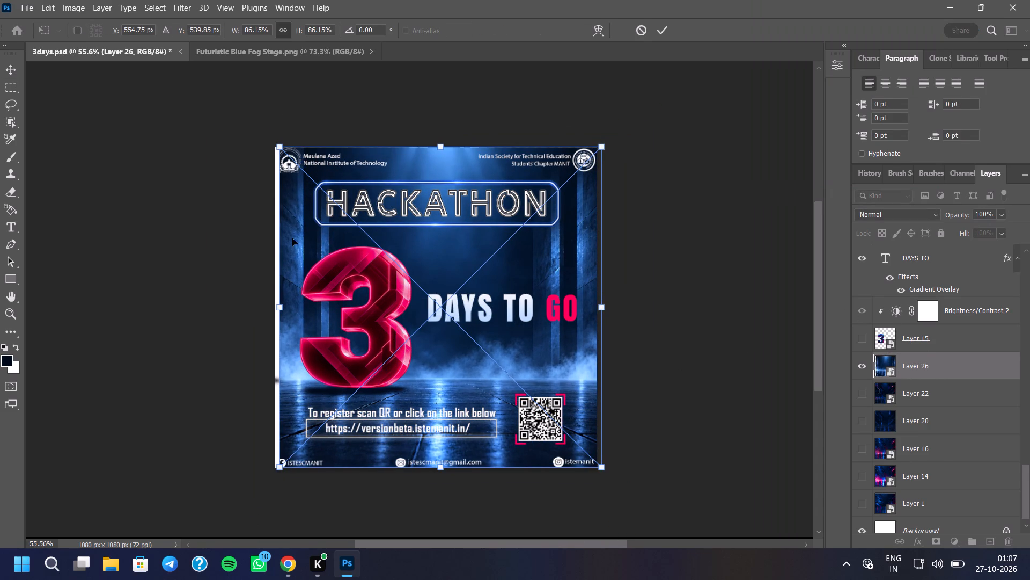
left_click_drag(303, 311, 298, 311)
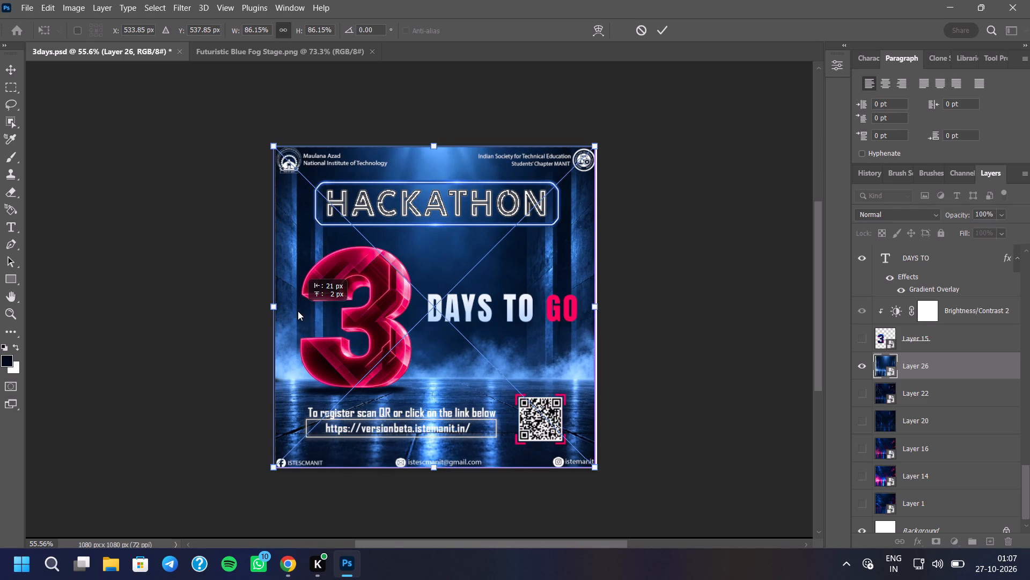
left_click_drag(298, 311, 298, 313)
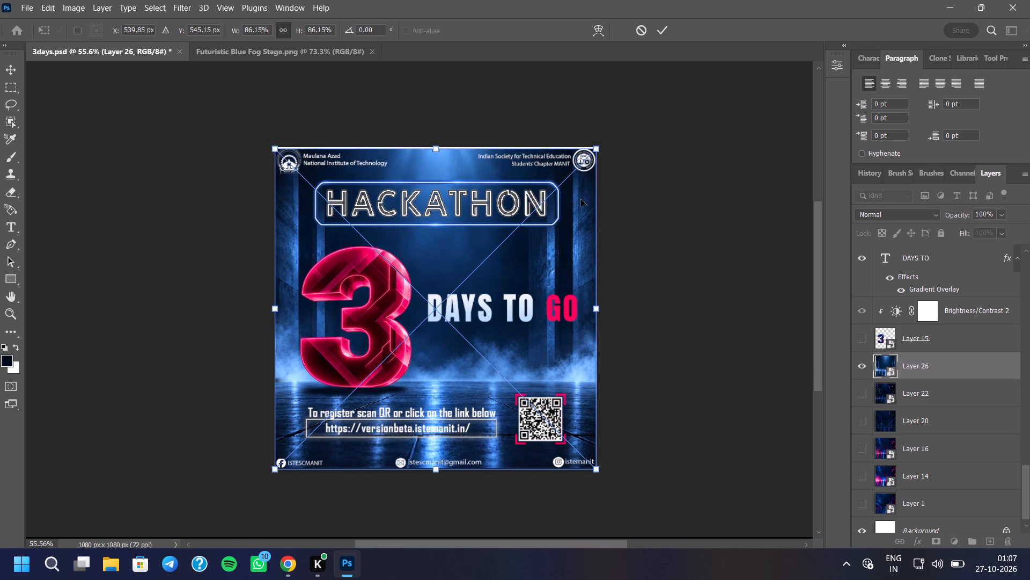
left_click_drag(597, 150, 598, 143)
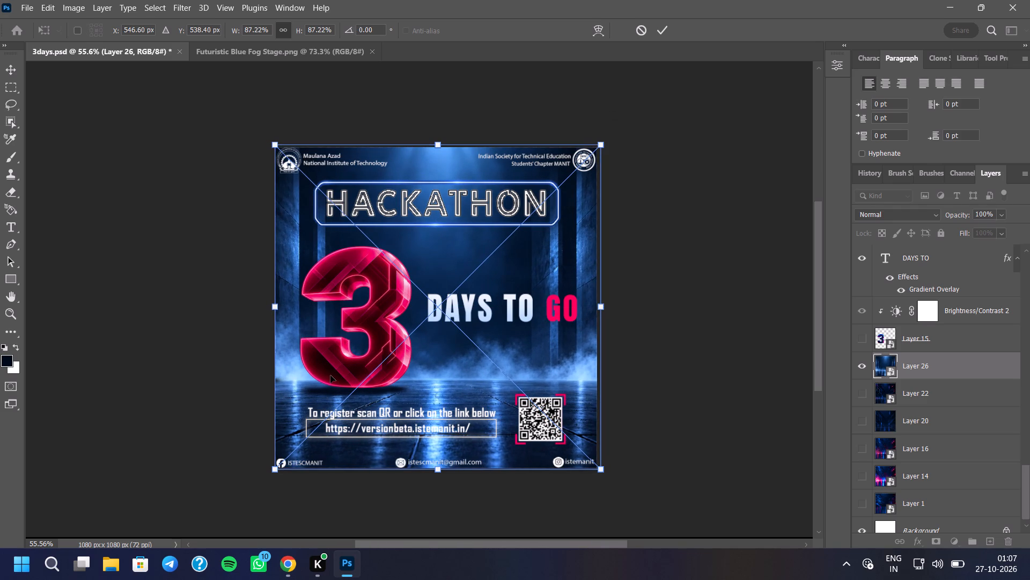
left_click(665, 32)
Add a Brightness/Contrast adjustment clipped to the fog stage layer, with brightness 1 and contrast -15.
scroll(436, 367, "up", 3)
scroll(349, 405, "down", 2)
scroll(418, 354, "up", 3)
scroll(398, 350, "down", 2)
scroll(417, 347, "up", 1)
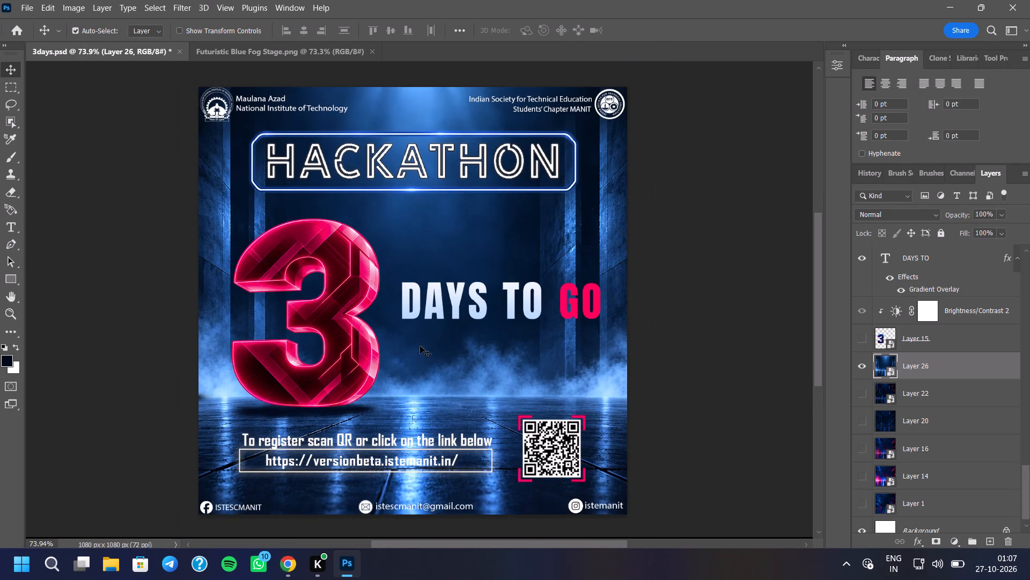
left_click(956, 537)
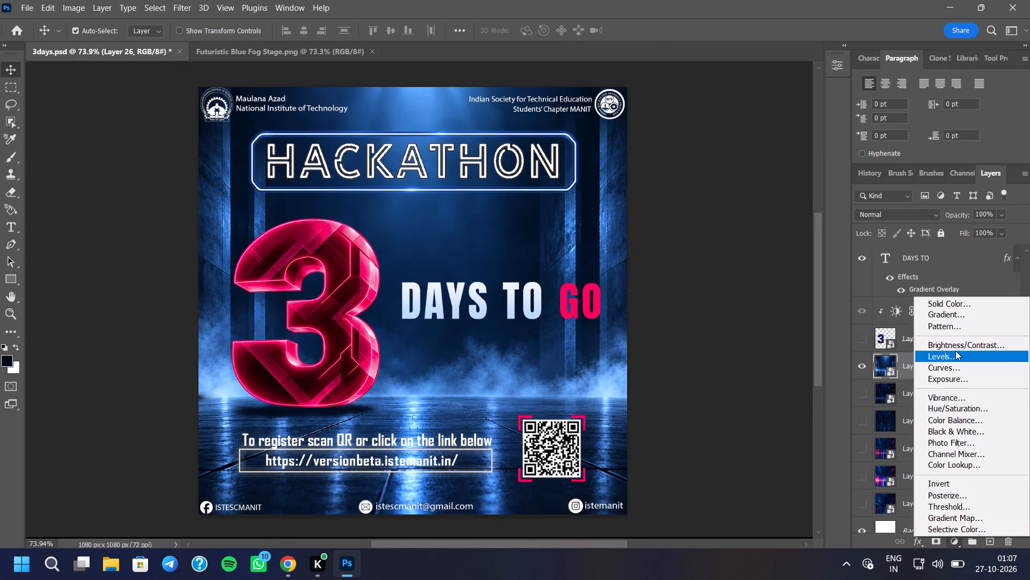
left_click(957, 344)
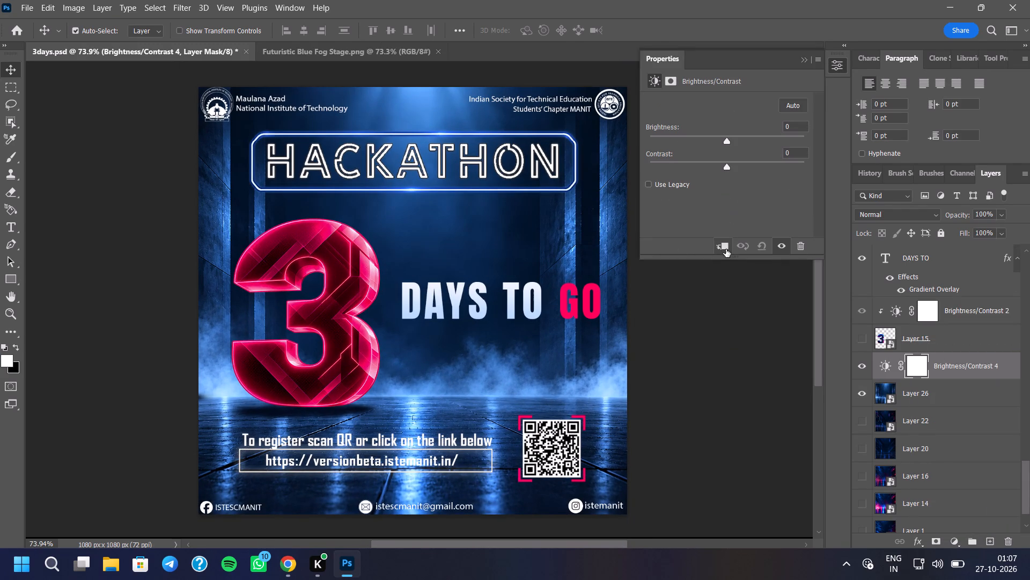
left_click(726, 249)
left_click_drag(723, 140, 720, 138)
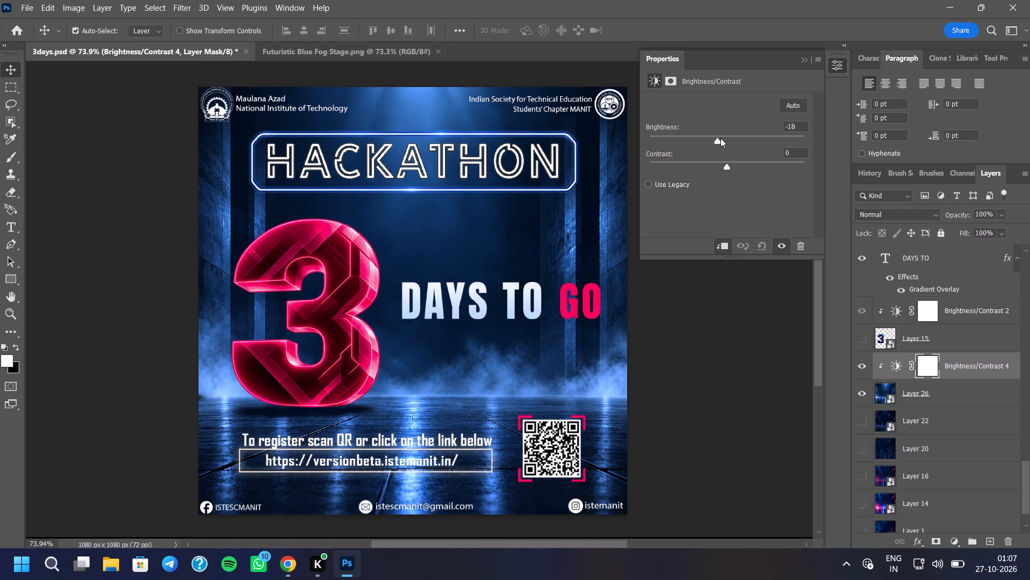
left_click_drag(720, 138, 727, 140)
left_click_drag(723, 165, 696, 173)
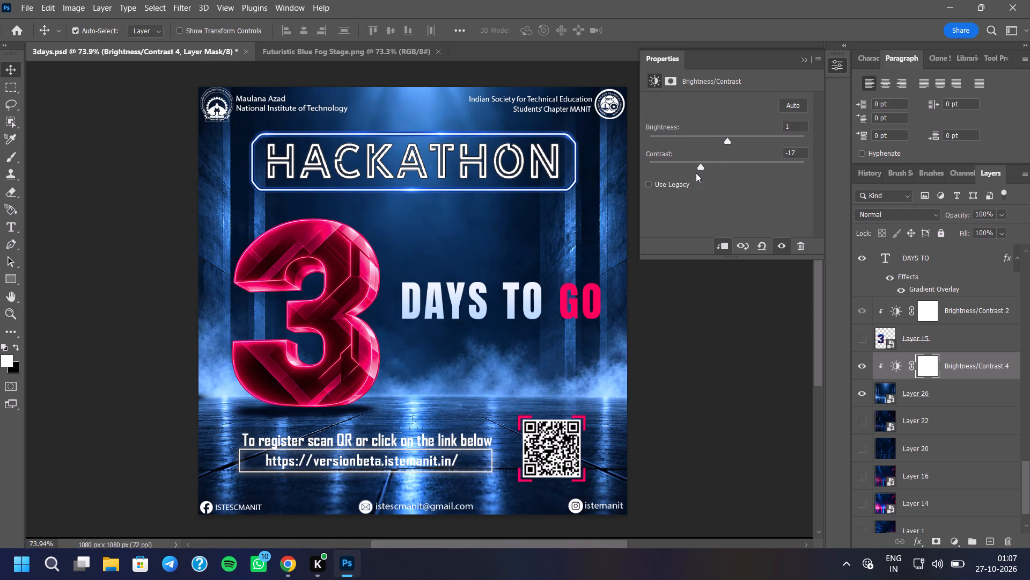
left_click_drag(696, 173, 704, 186)
left_click_drag(704, 186, 707, 185)
left_click_drag(707, 185, 700, 182)
left_click_drag(700, 182, 704, 175)
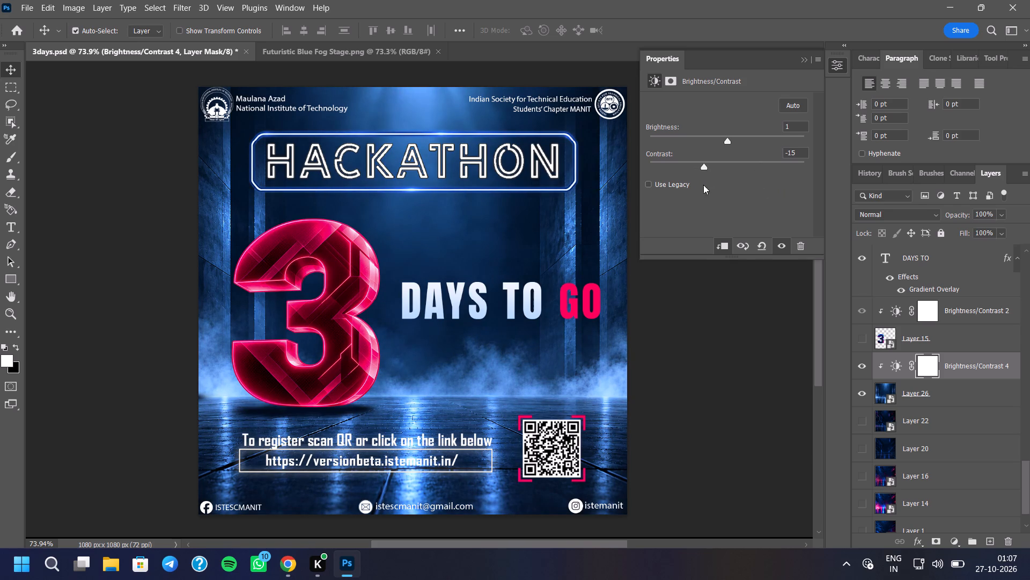
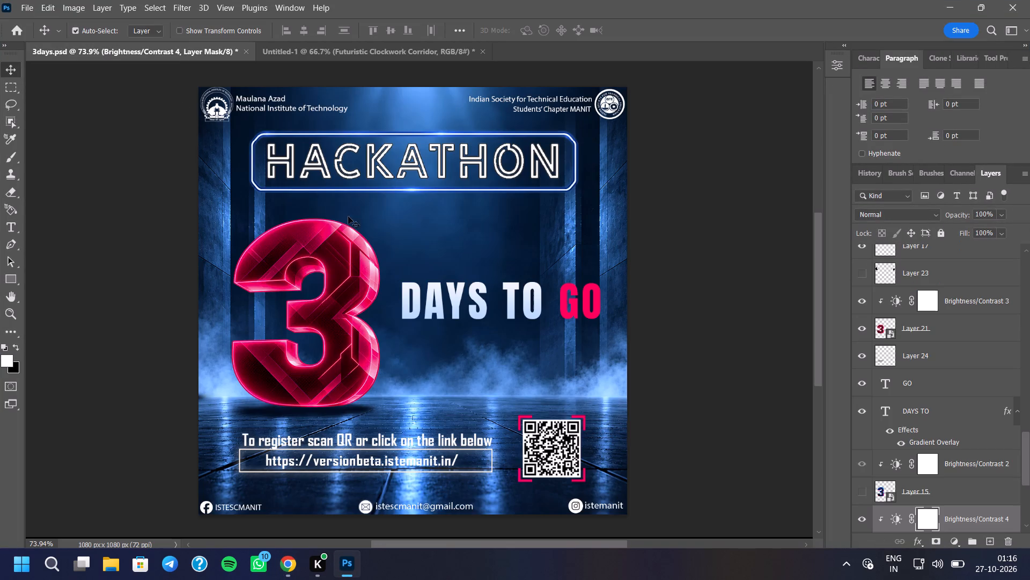
left_click(561, 453)
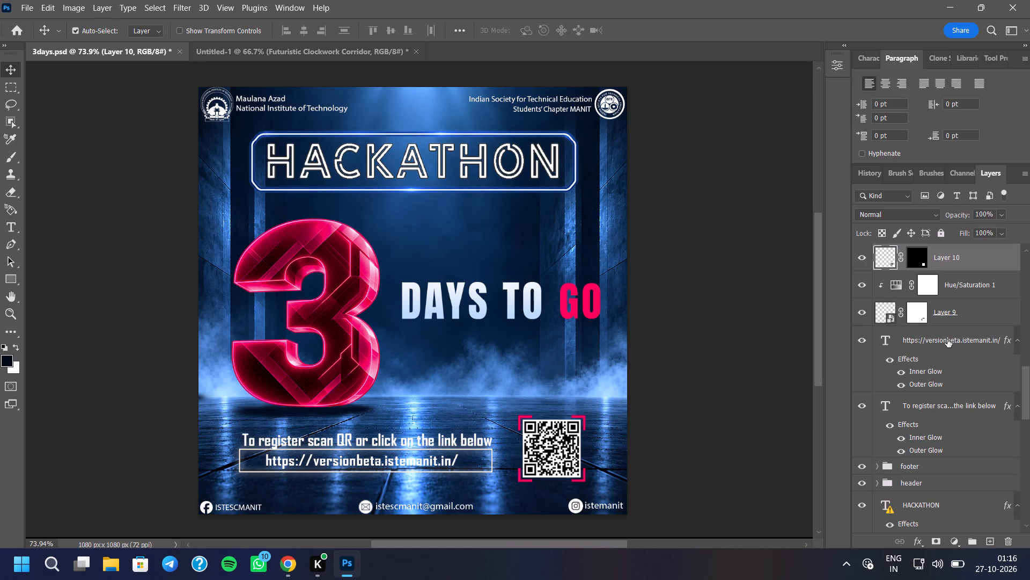
scroll(963, 306, "up", 4)
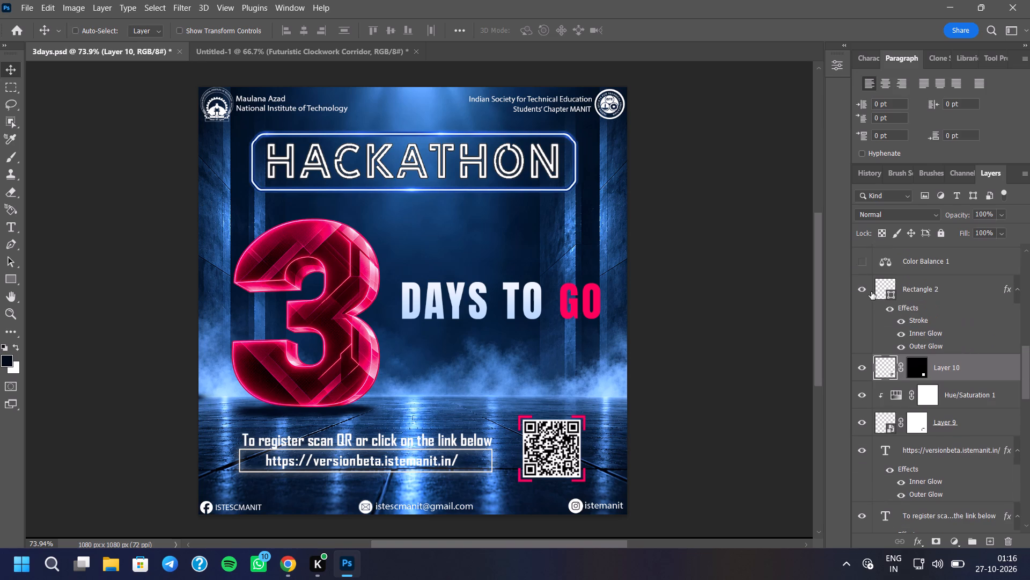
left_click(850, 284, "ctrl")
left_click(859, 288, "ctrl")
left_click(859, 288, "ctrl")
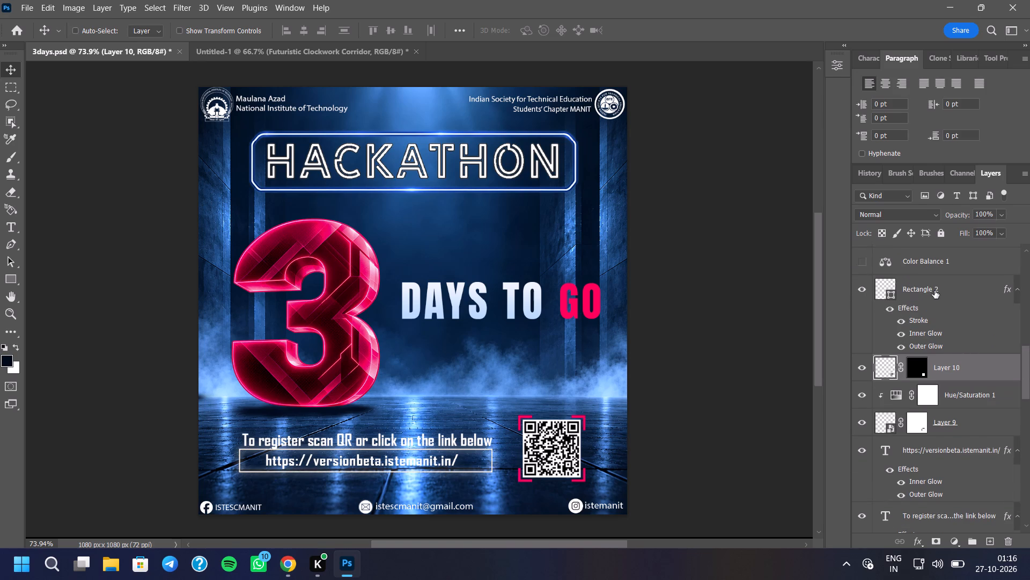
left_click(935, 291, "ctrl")
left_click(968, 398, "ctrl")
left_click(970, 422, "ctrl")
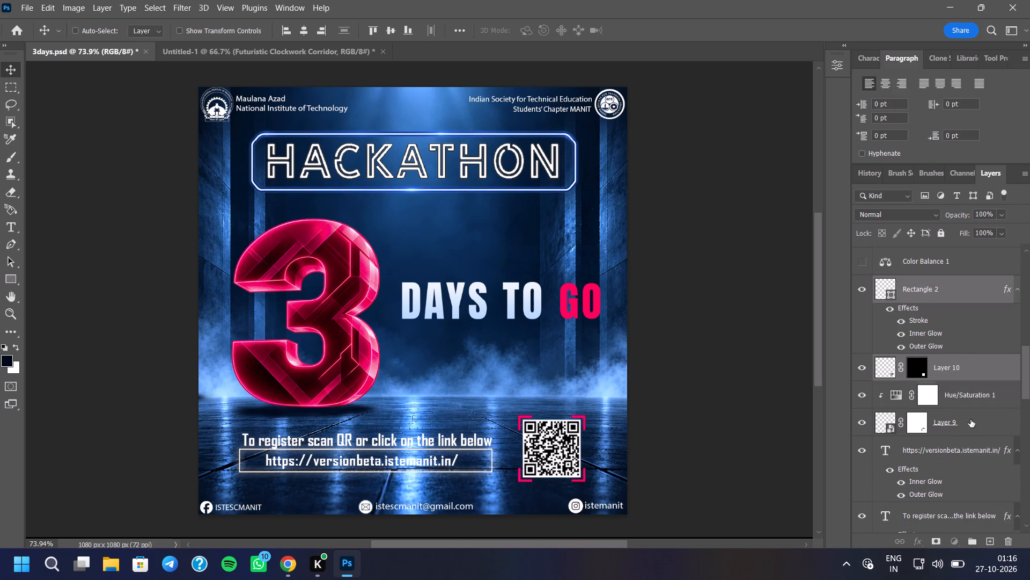
scroll(965, 421, "down", 3, "ctrl")
left_click(953, 371, "ctrl")
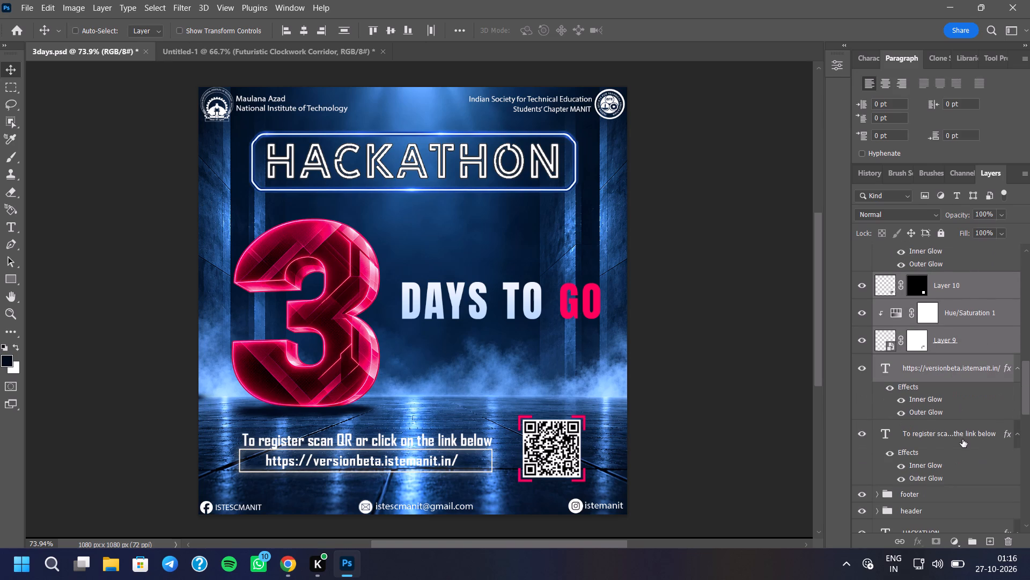
left_click(962, 436, "ctrl")
left_click_drag(951, 287, 684, 269)
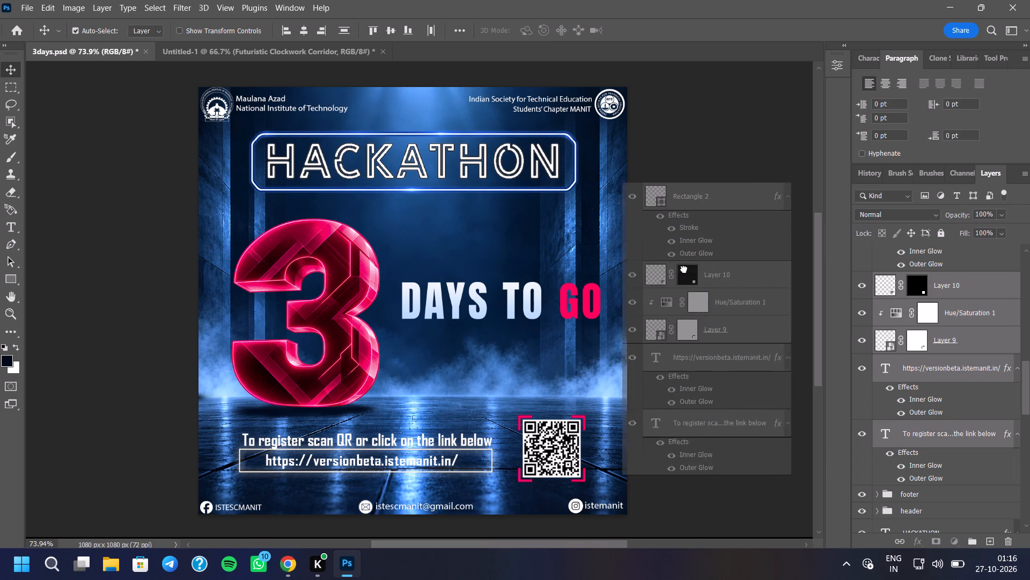
left_click_drag(684, 269, 369, 259)
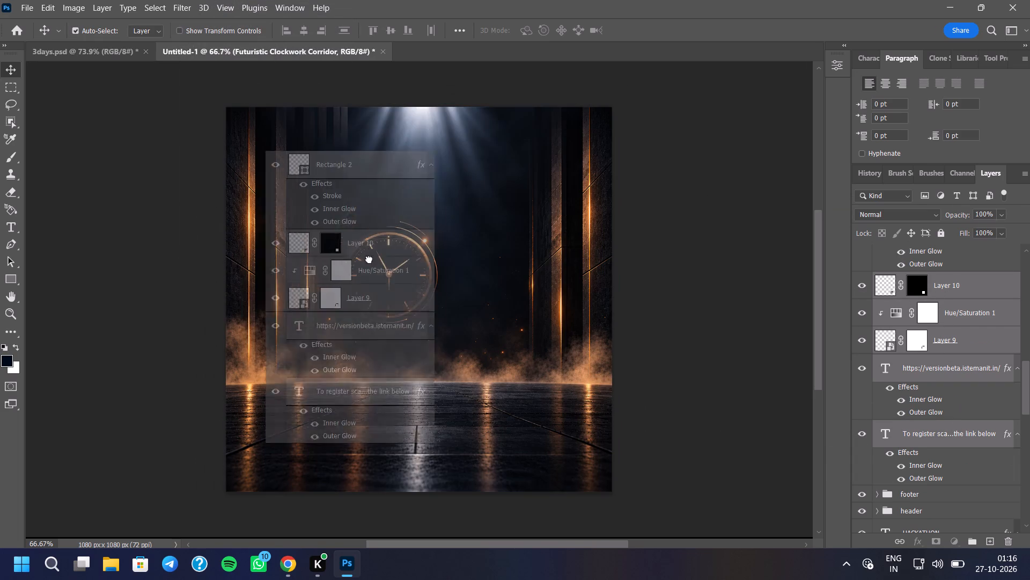
left_click_drag(369, 259, 406, 321)
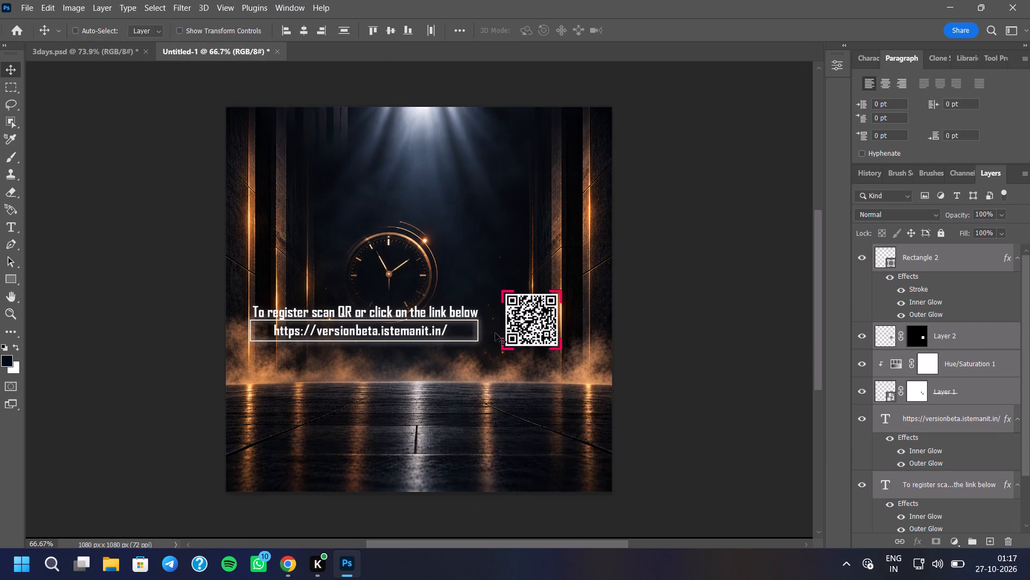
Move the copied registration text and QR code block down onto the stage floor, centred horizontally at X 540 px.
key("ctrl+t")
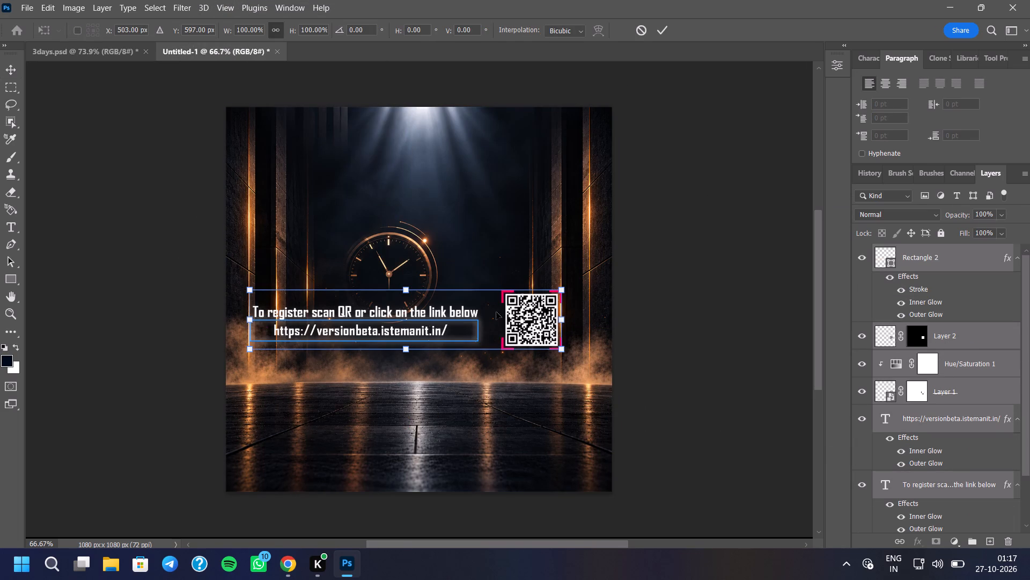
left_click_drag(488, 317, 506, 418)
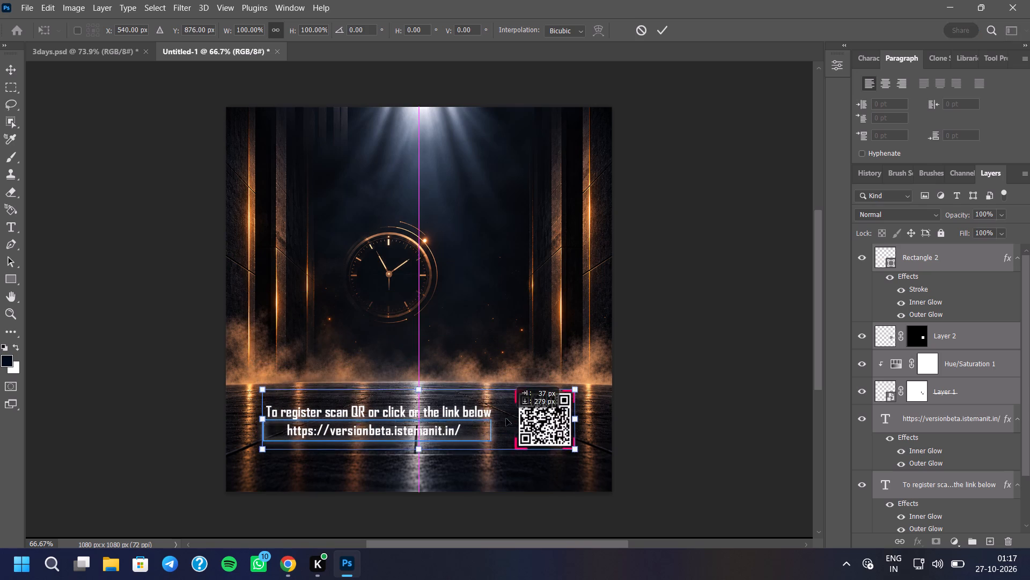
left_click_drag(506, 418, 505, 423)
left_click(660, 25)
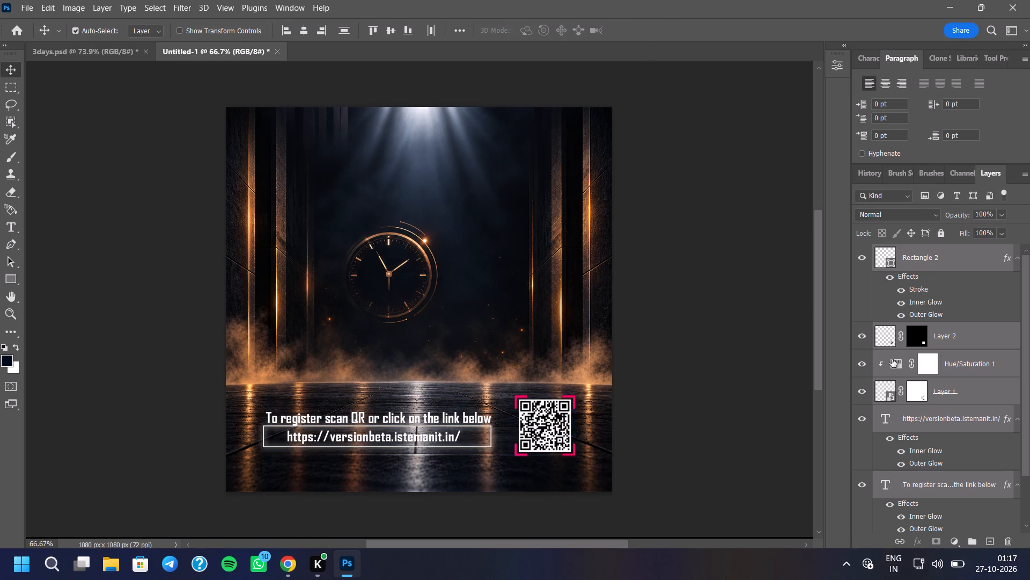
Group the copied registration text, link box and QR code layers together.
scroll(954, 345, "down", 4)
scroll(954, 345, "up", 4)
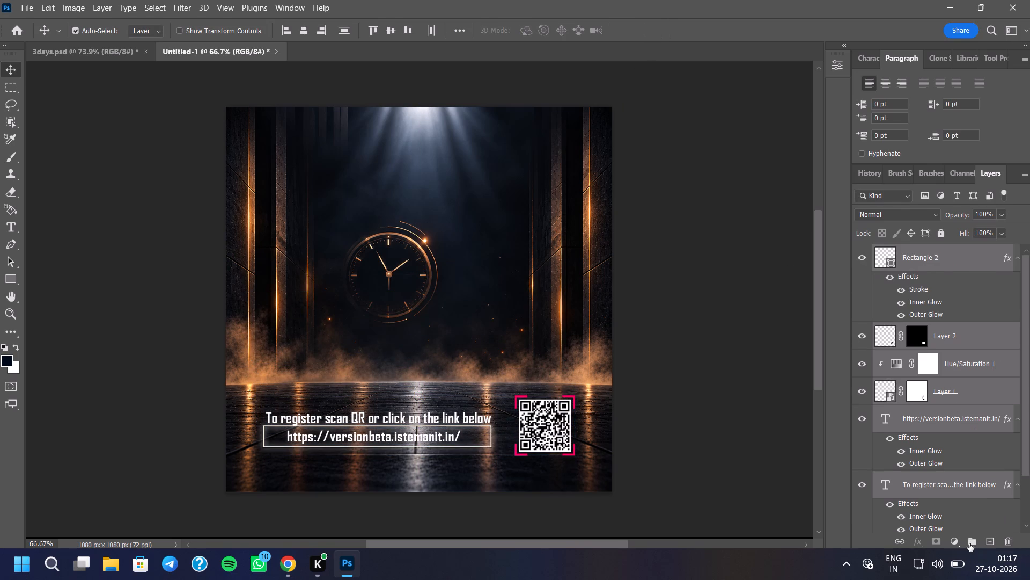
left_click(969, 543)
left_click(896, 378)
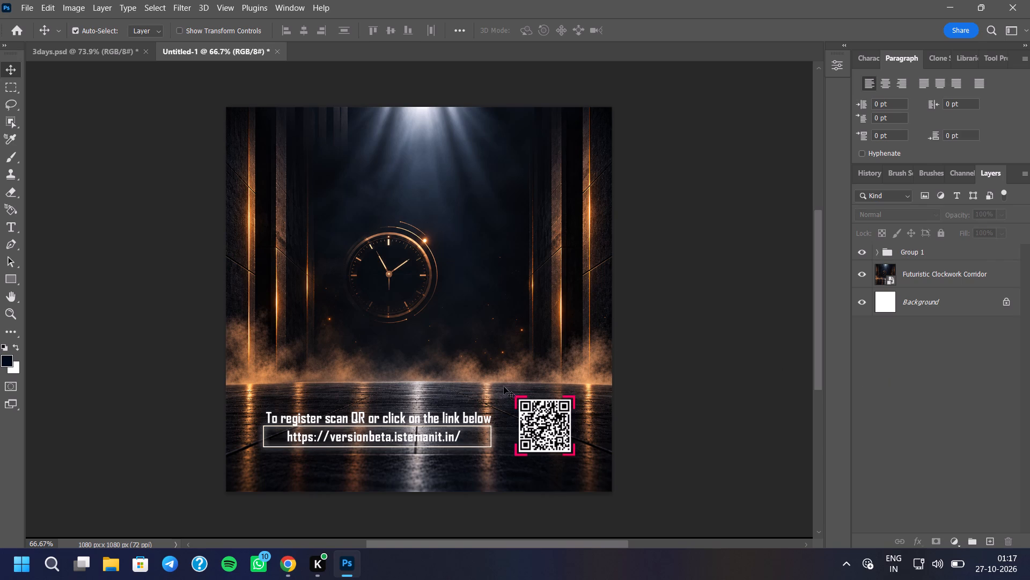
Recolour the QR code's bracket frame golden by setting the Hue/Saturation 1 adjustment's hue to +103.
left_click(517, 398)
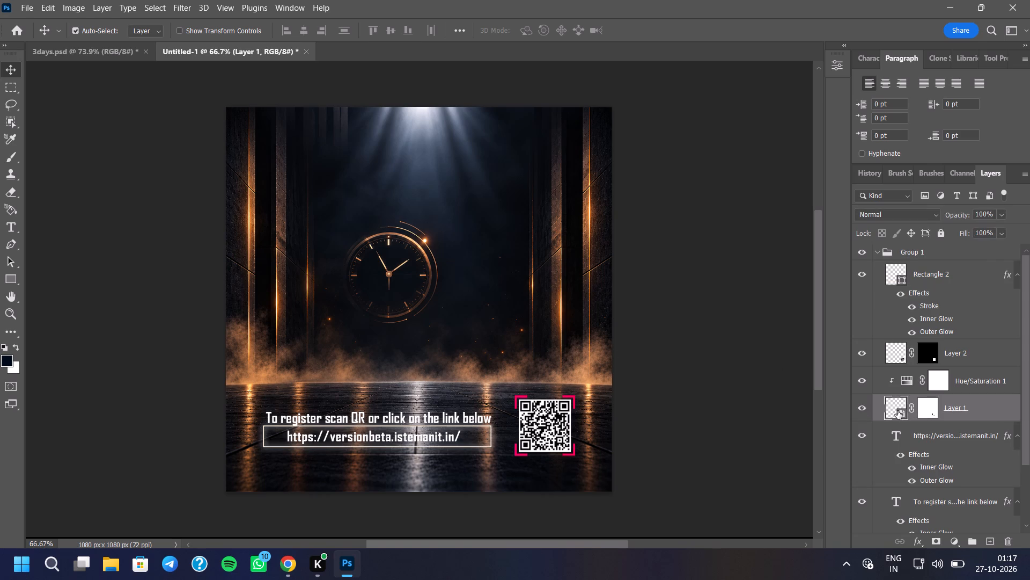
double_click(906, 380)
left_click_drag(756, 156, 674, 154)
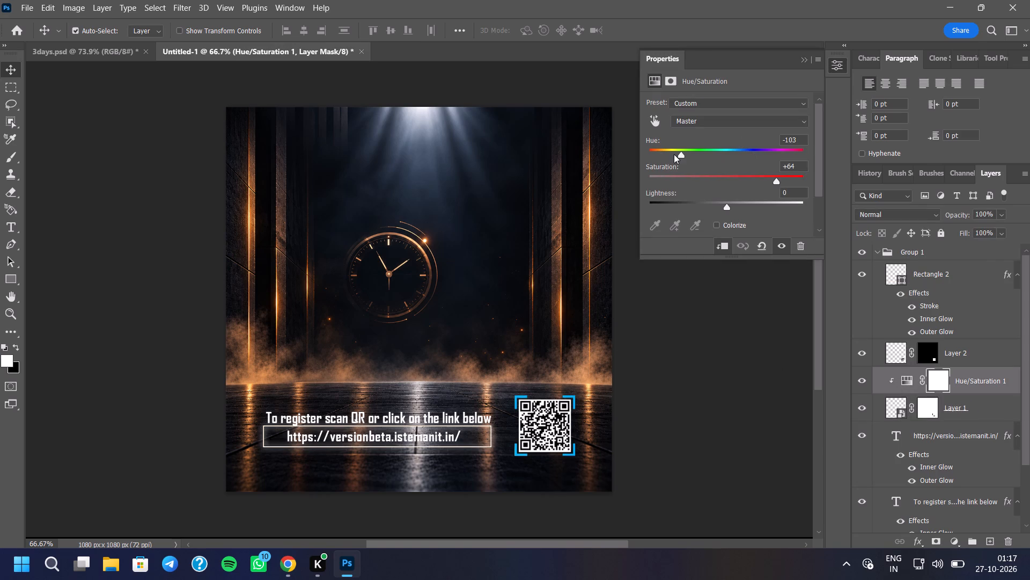
left_click_drag(674, 154, 672, 158)
left_click_drag(672, 158, 776, 157)
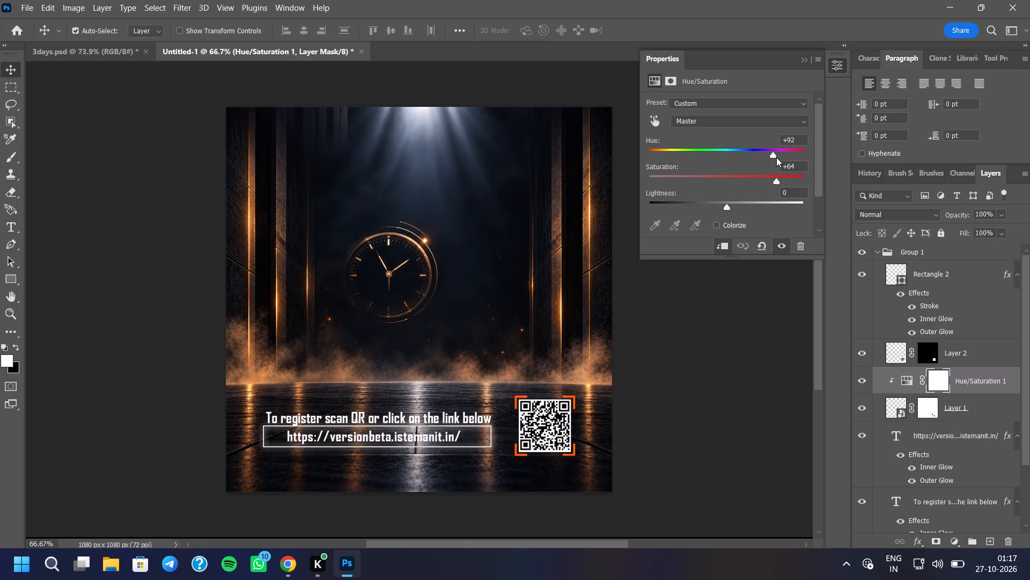
left_click_drag(776, 157, 782, 156)
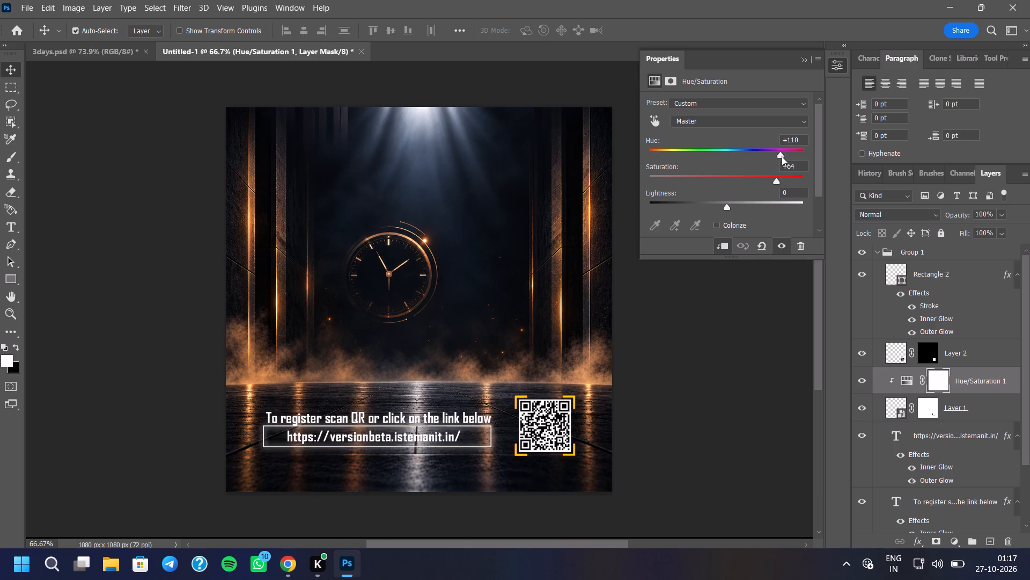
left_click_drag(782, 156, 780, 156)
Set the Hue/Saturation 1 adjustment on the QR code's bracket frame to saturation +8 and hue +107.
left_click_drag(777, 178, 659, 185)
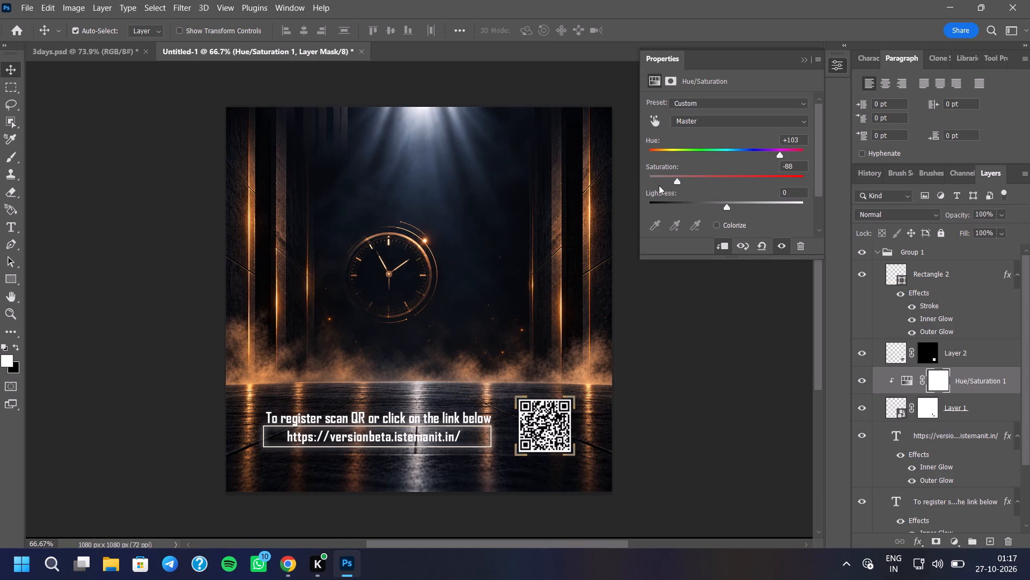
left_click_drag(659, 185, 750, 191)
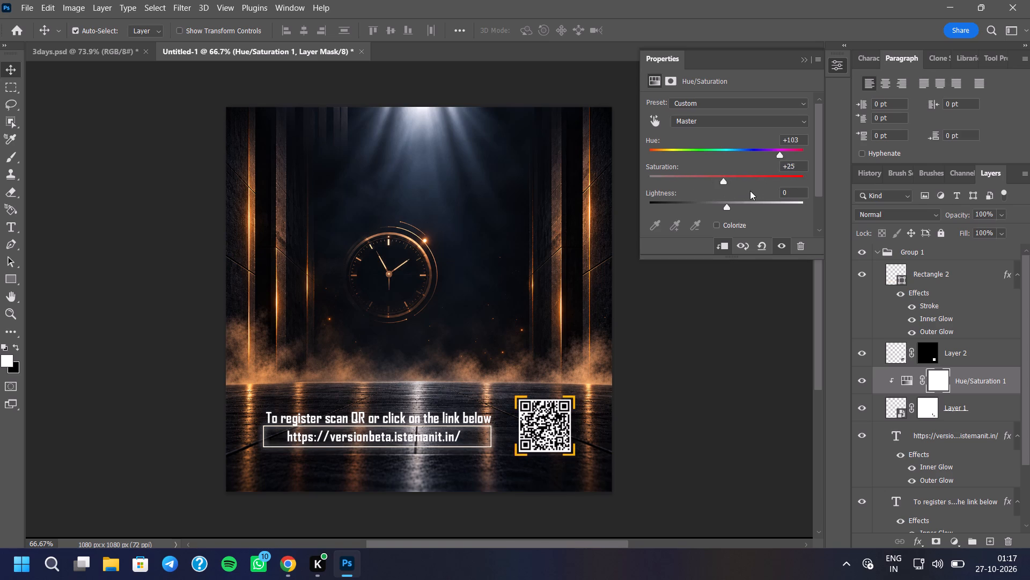
left_click_drag(750, 191, 731, 179)
left_click_drag(731, 179, 733, 177)
left_click(778, 151)
left_click(800, 61)
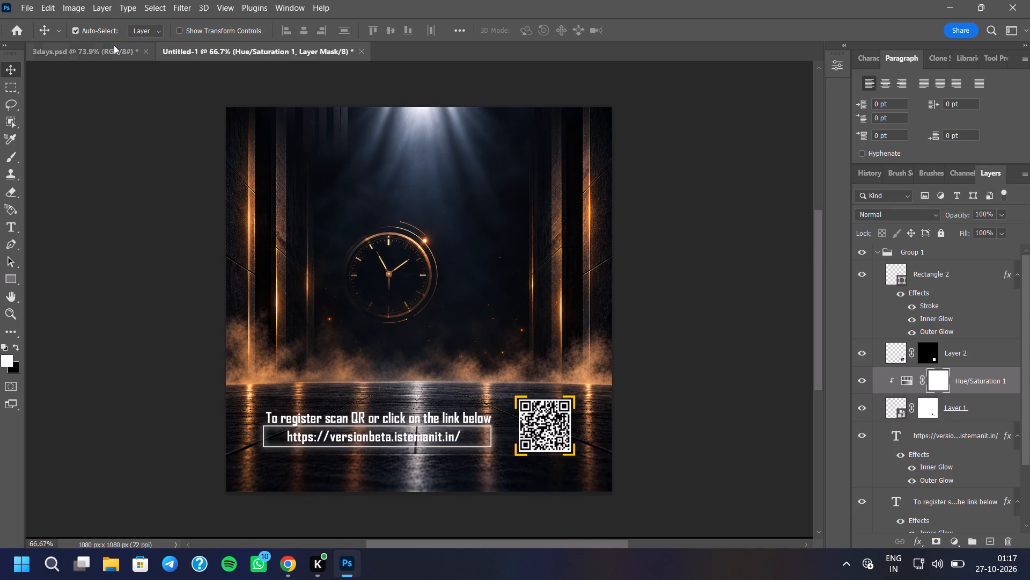
Copy the footer group with the social media and email contacts from 3days.psd into Untitled-1.
left_click(114, 45)
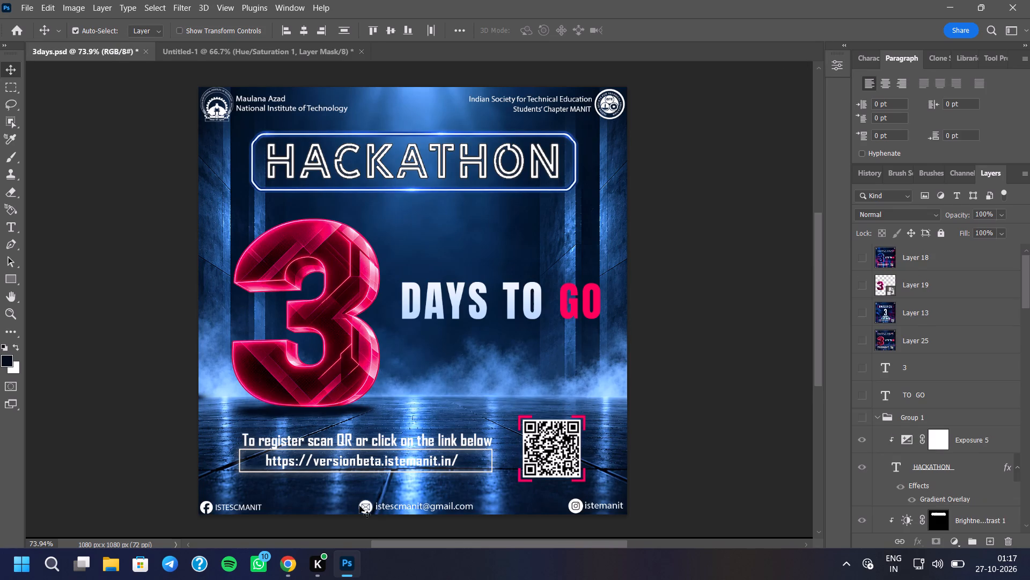
left_click(359, 506)
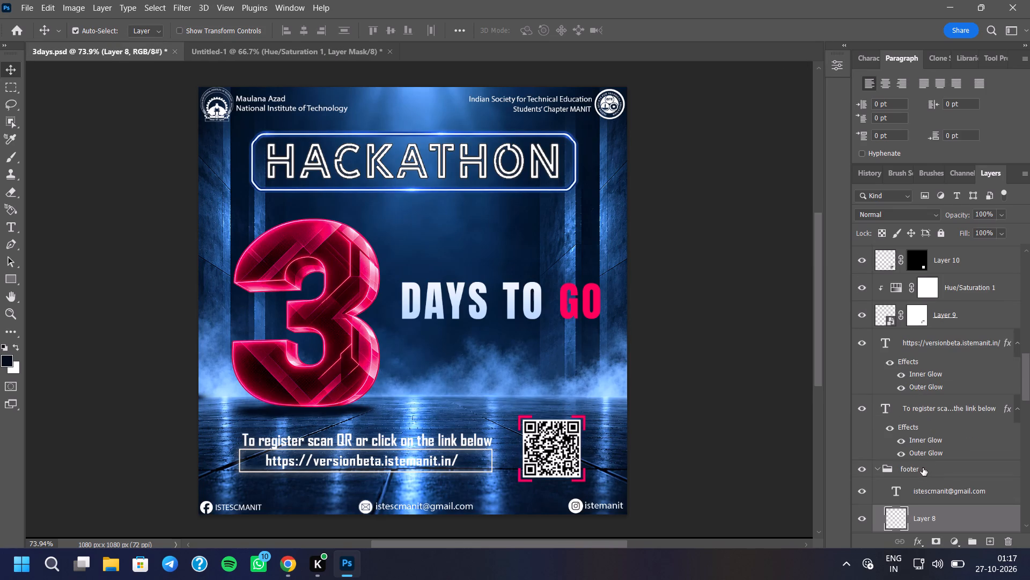
left_click(919, 470)
left_click_drag(919, 469, 268, 52)
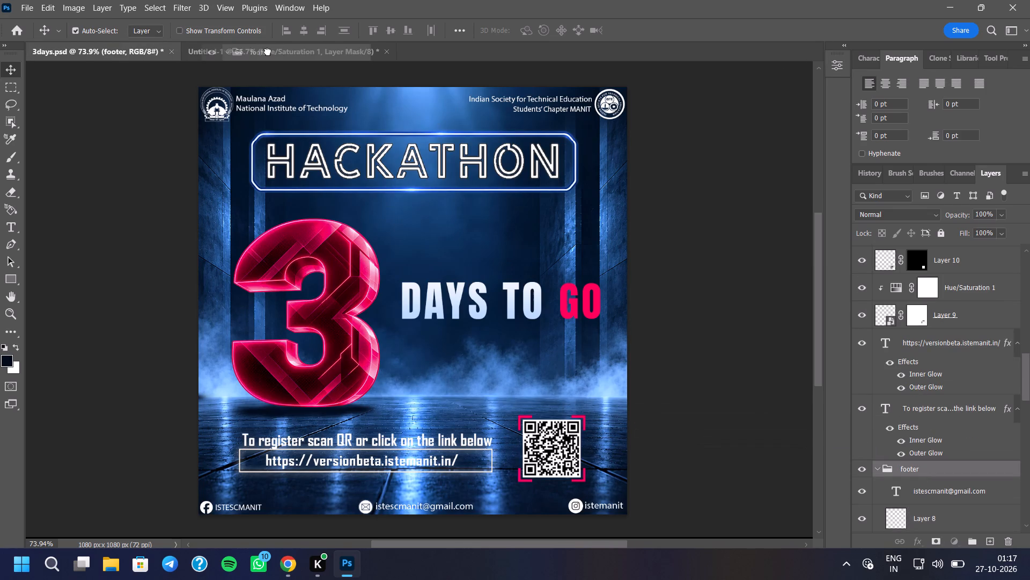
left_click_drag(268, 52, 399, 476)
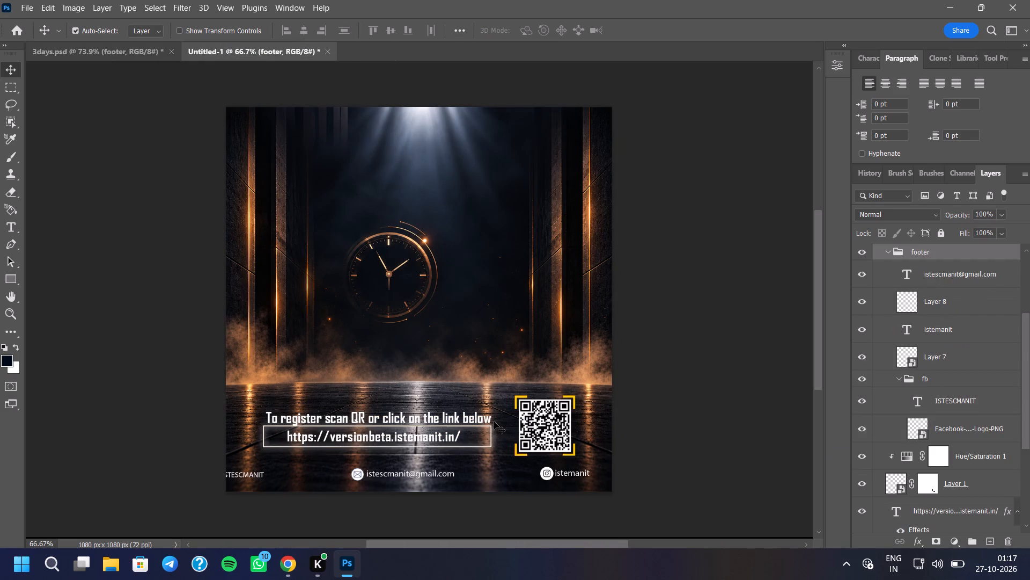
Move the footer group down to the poster's bottom edge, at about X 532.5 px and Y 1055 px.
key("ctrl+t")
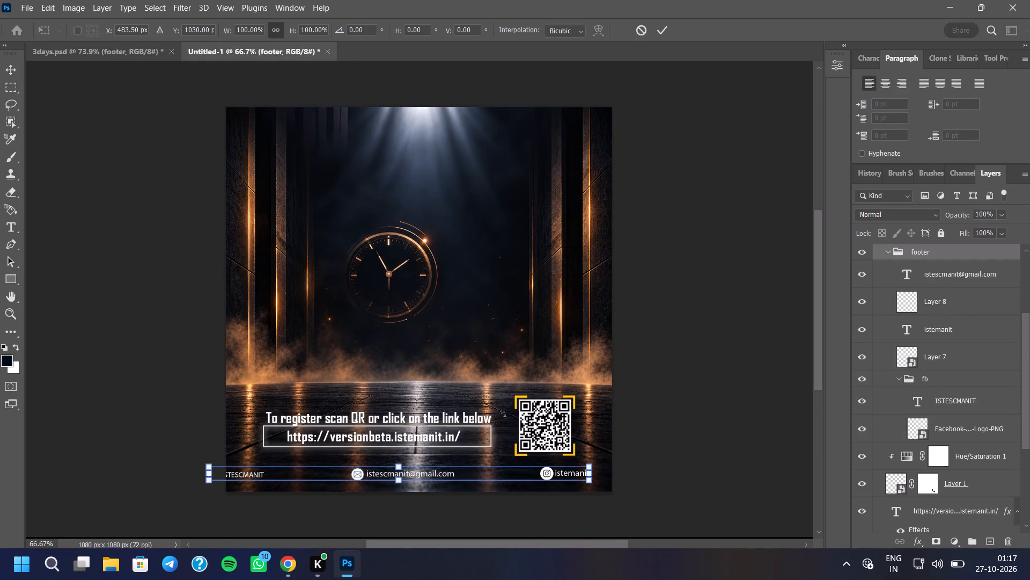
left_click_drag(503, 474, 522, 477)
key("Down")
key("Down")
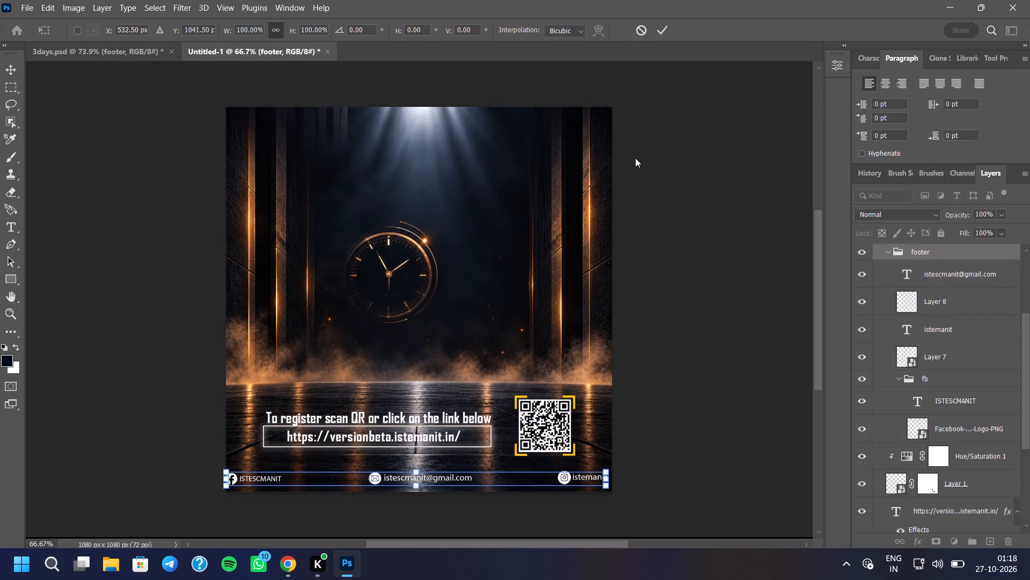
key("Down")
key("Down")
key("Down")
key("Down")
key("Down")
key("Down")
key("Down")
key("Down")
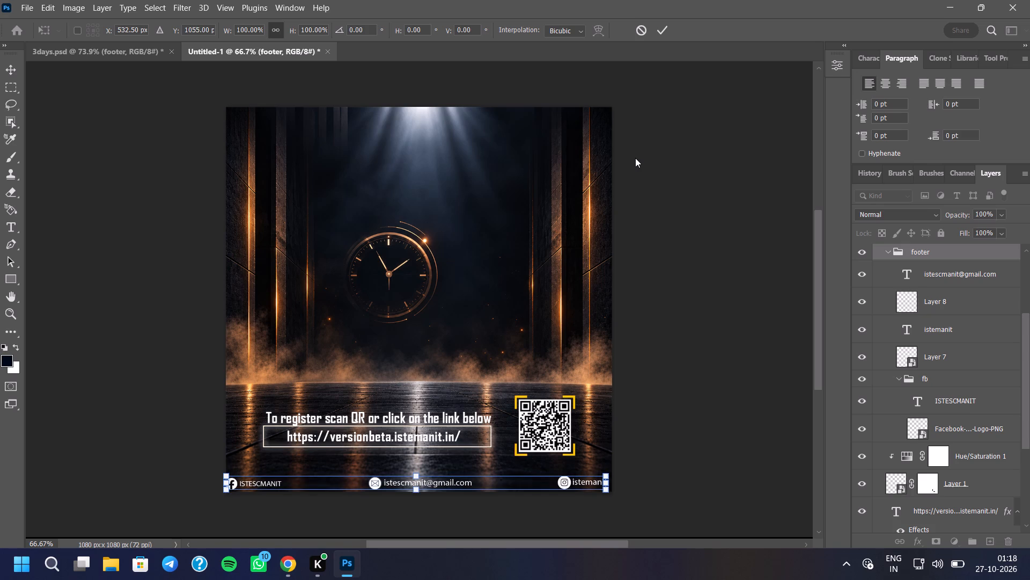
key("Return")
Copy the header group with both institute logos and their names from 3days.psd into Untitled-1.
left_click(123, 54)
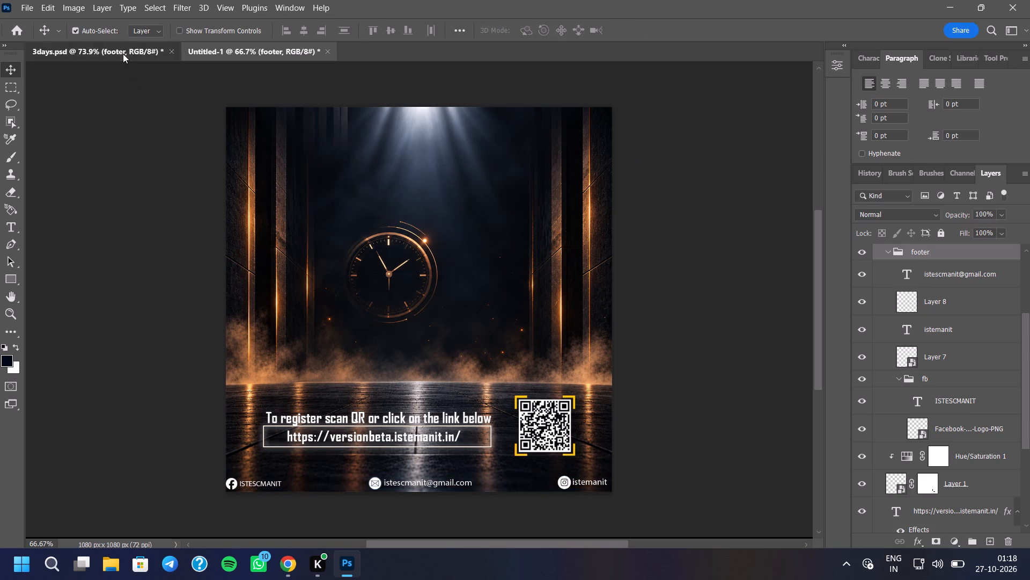
left_click(216, 100)
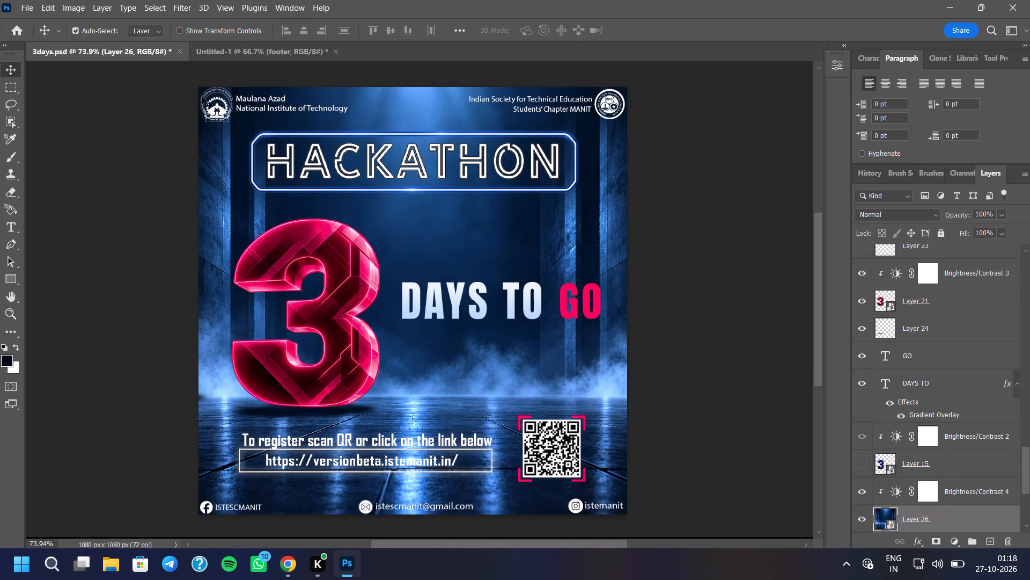
left_click(222, 111)
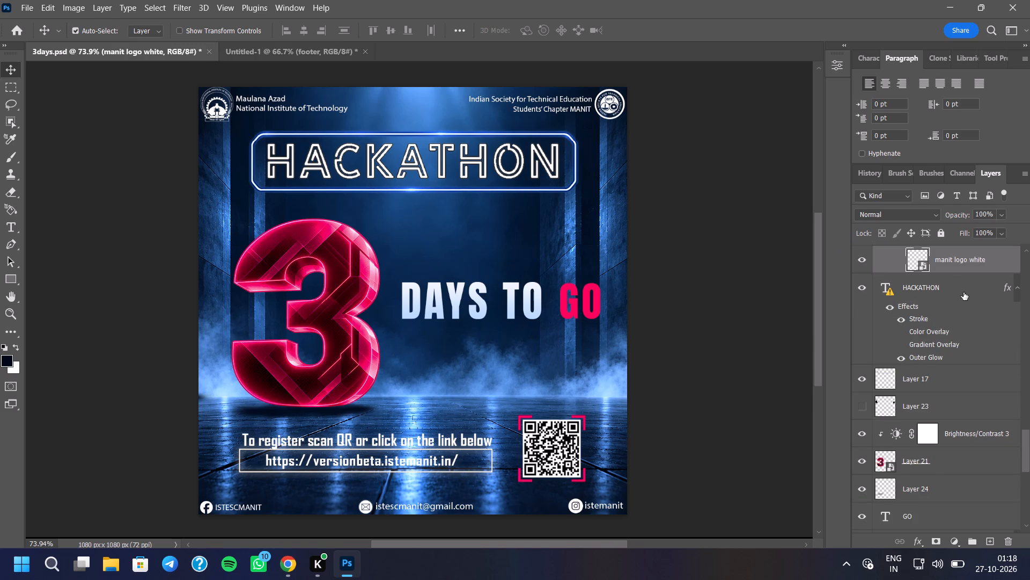
scroll(962, 318, "up", 7)
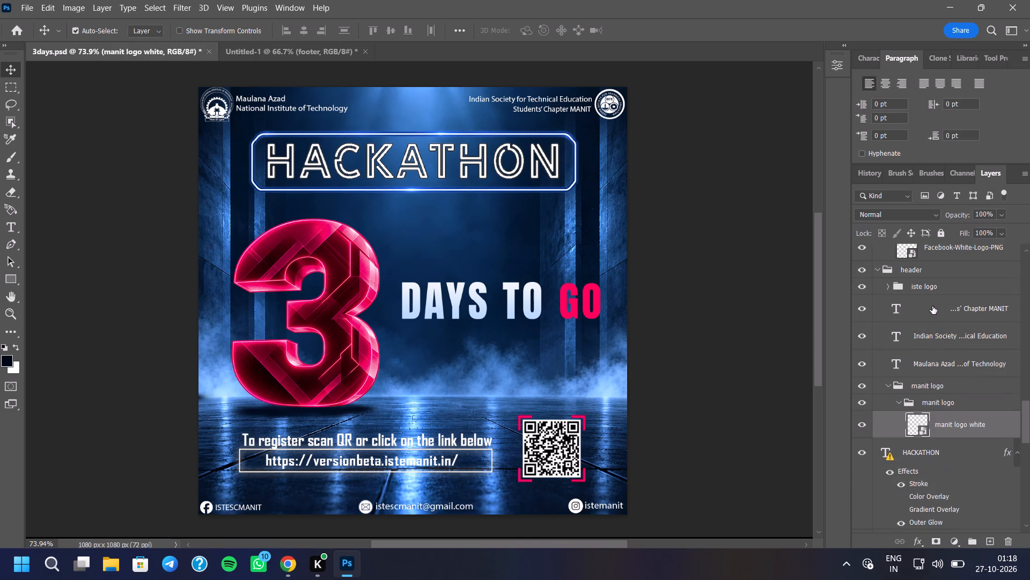
left_click(930, 293)
left_click_drag(930, 293, 924, 304)
left_click_drag(925, 301, 864, 300)
left_click(957, 118)
left_click(957, 129)
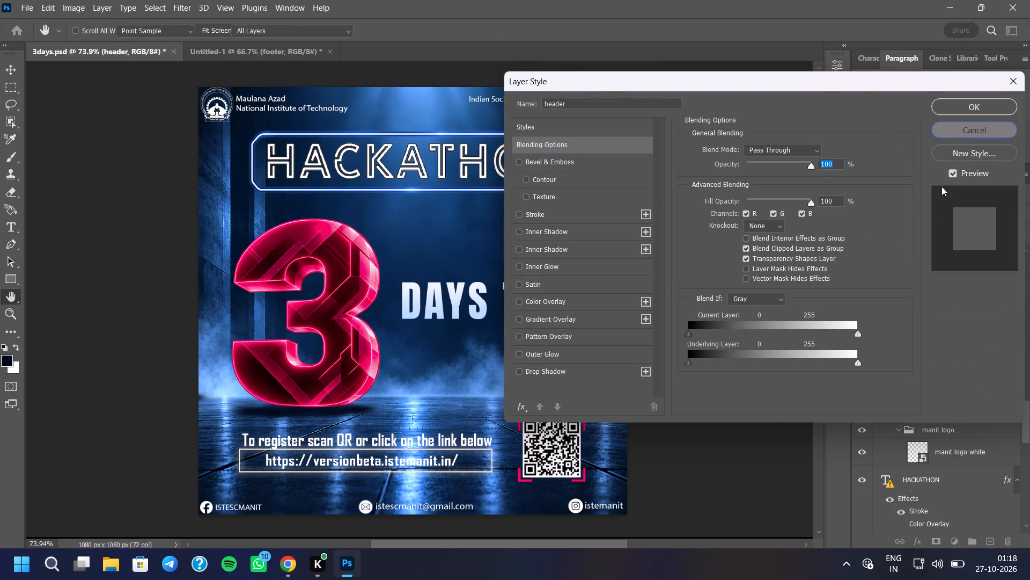
left_click_drag(915, 295, 229, 49)
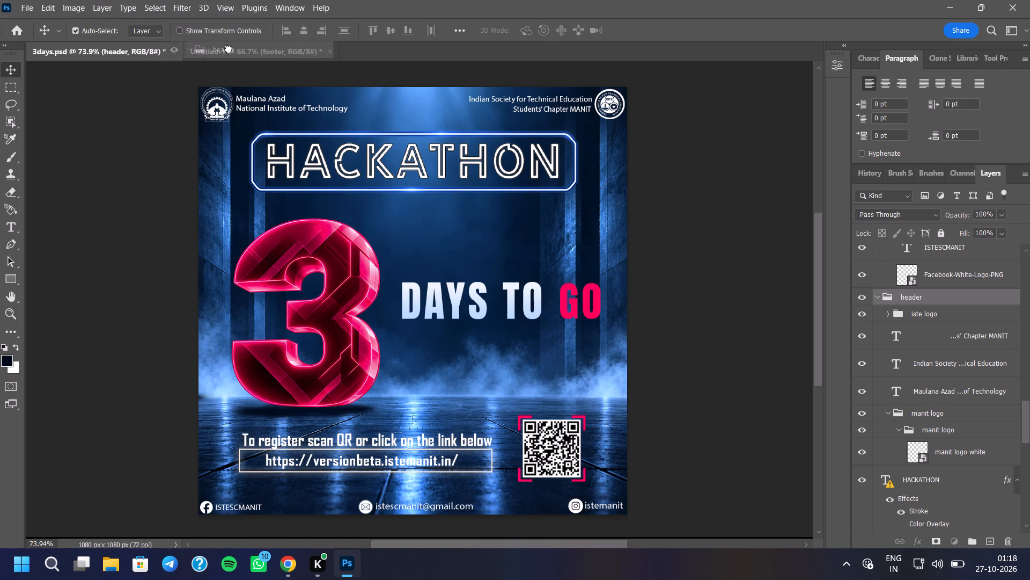
left_click_drag(229, 49, 389, 133)
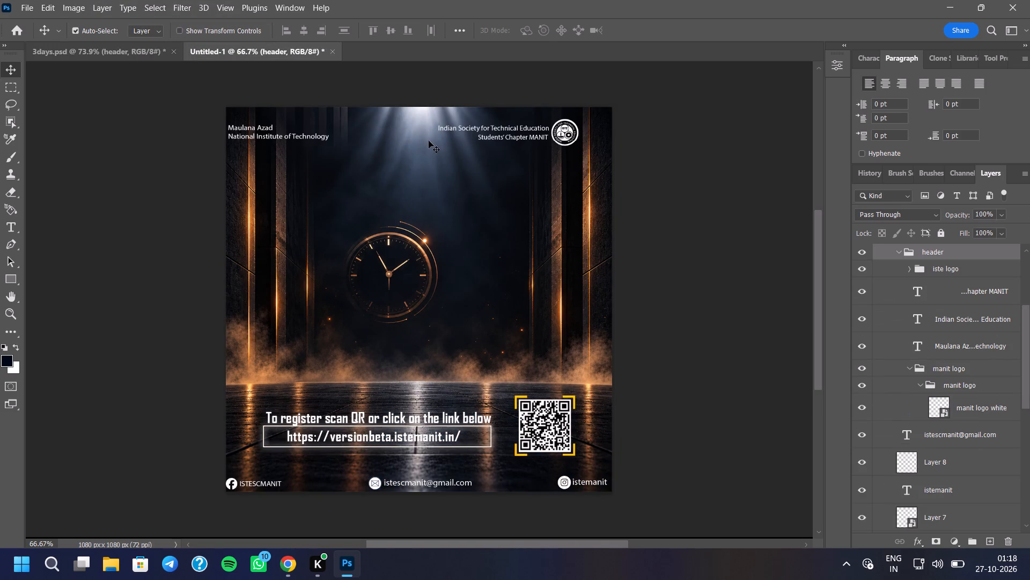
Move the header group up to the poster's top edge so both logos fit inside the canvas sides.
key("ctrl+t")
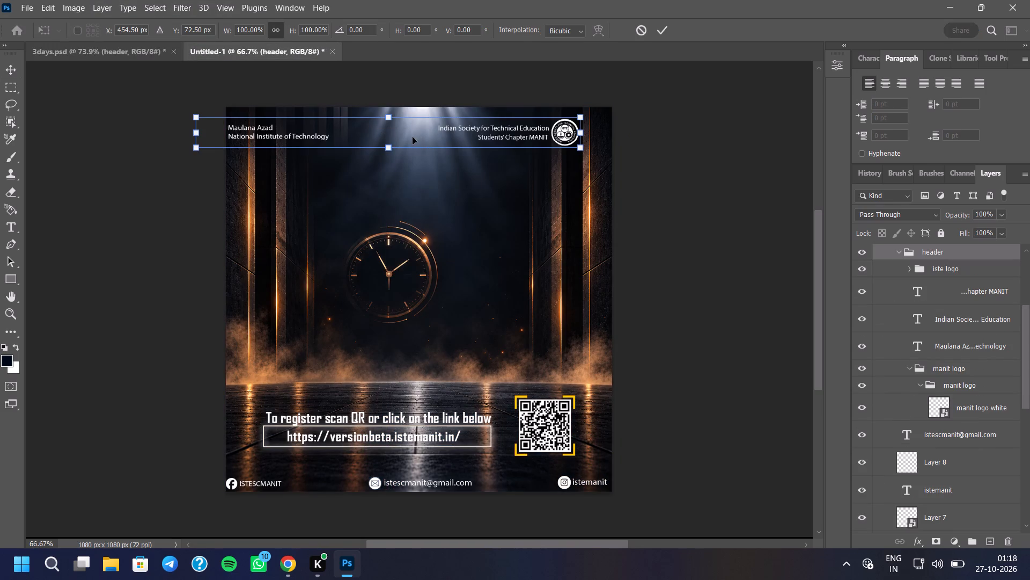
left_click_drag(411, 137, 442, 130)
left_click(659, 34)
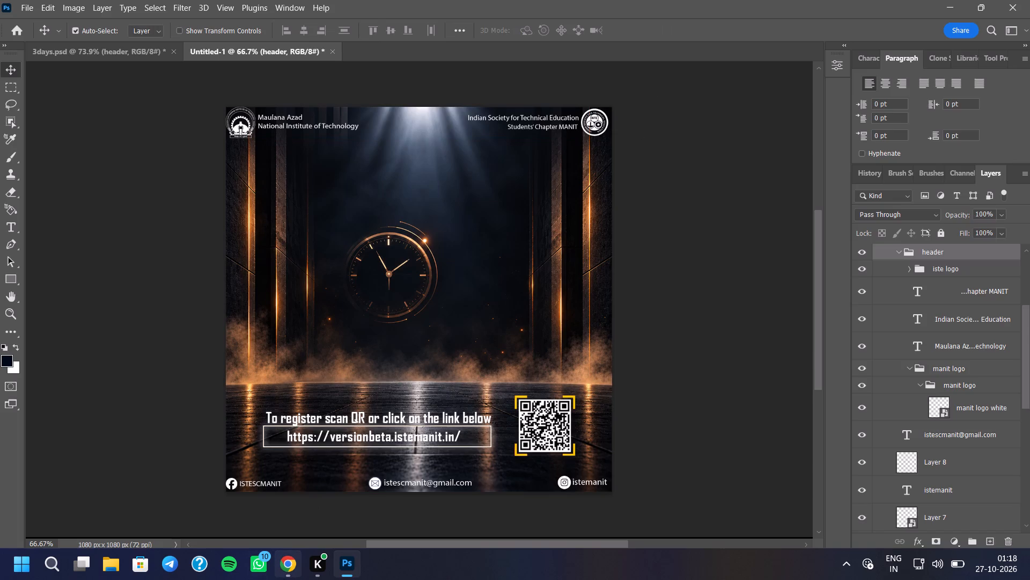
Switch to ChatGPT in Chrome and download the generated Futuristic Glowing Metallic 24 image.
left_click(284, 579)
scroll(557, 365, "down", 6)
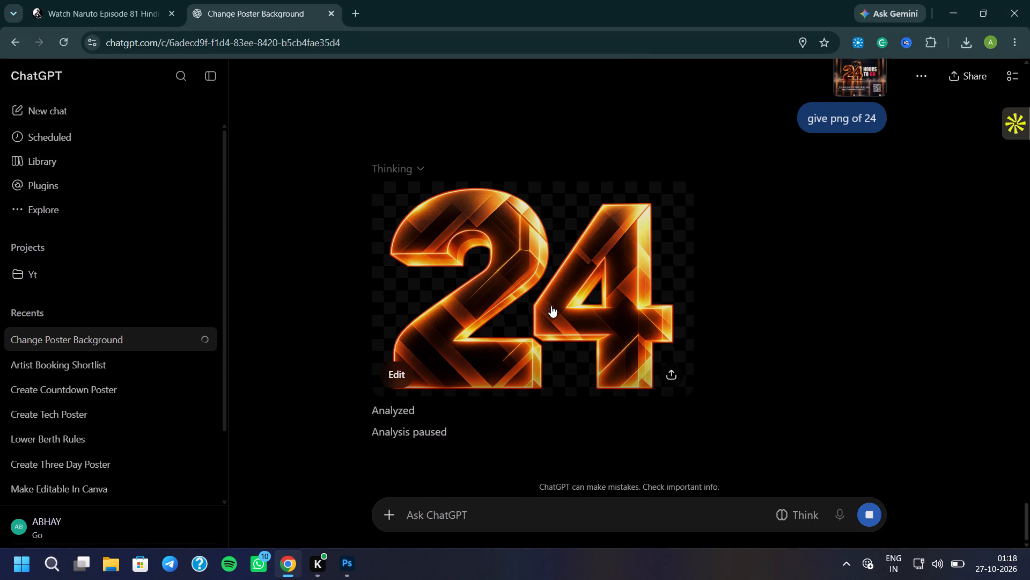
scroll(556, 305, "down", 2)
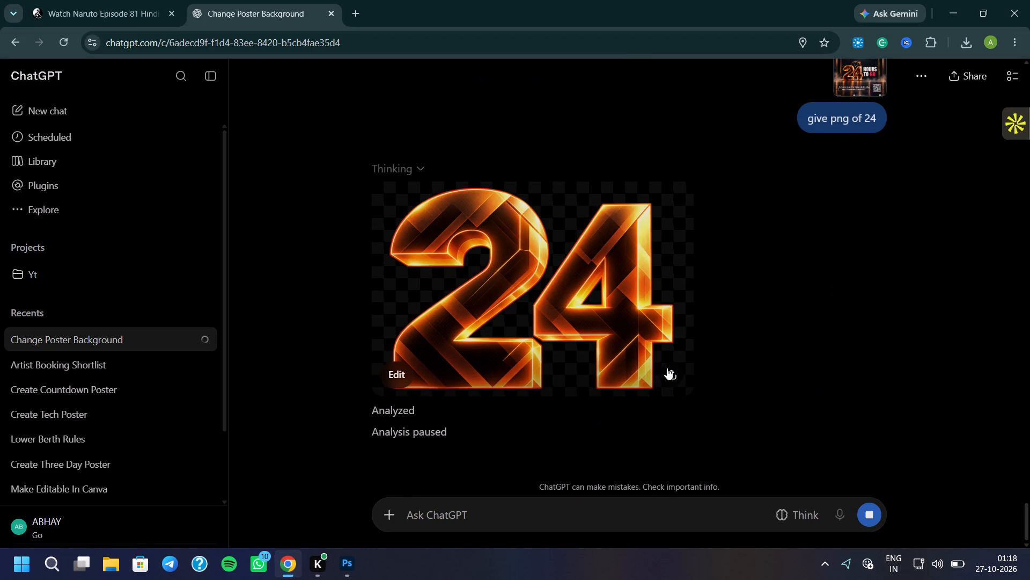
left_click(668, 371)
left_click(658, 452)
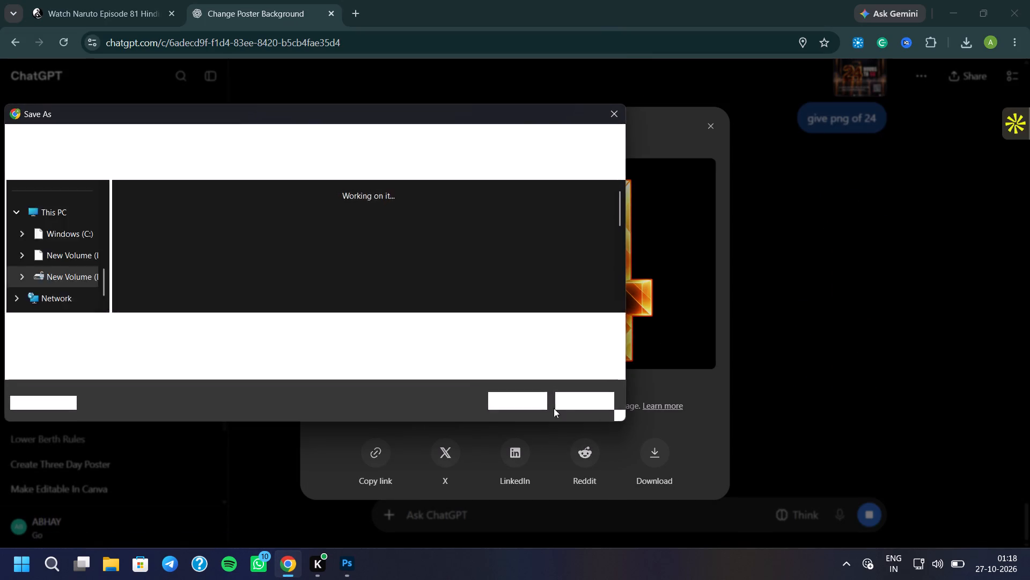
left_click(539, 401)
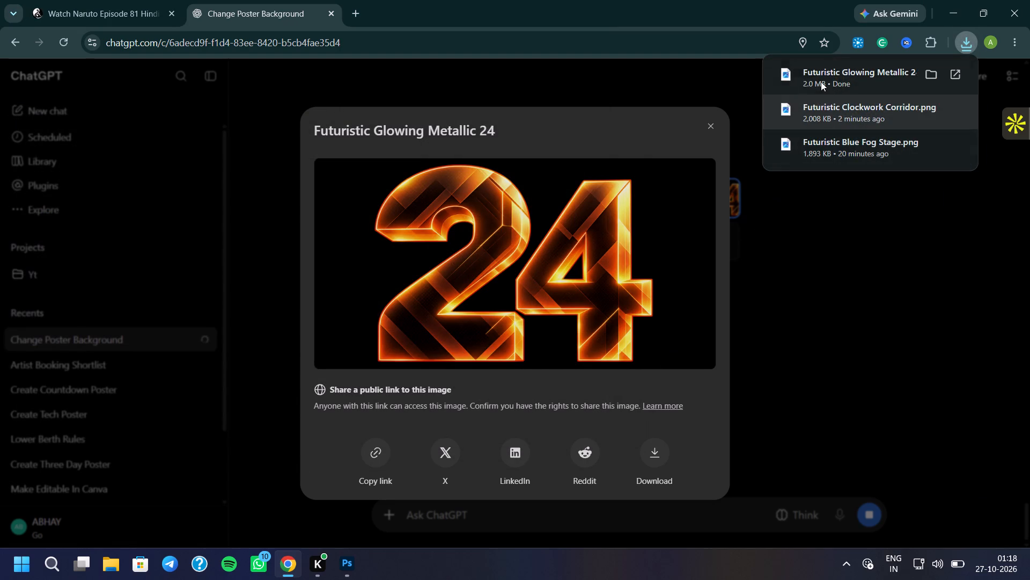
Place the downloaded Futuristic Glowing Metallic 24 image in Untitled-1 in Photoshop and convert its layer to a smart object.
left_click_drag(821, 82, 398, 310)
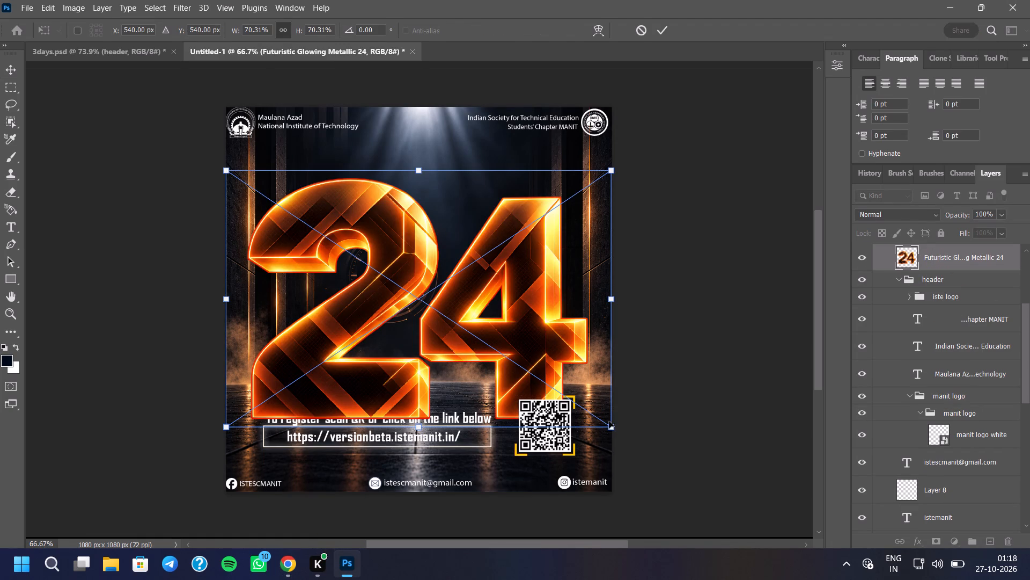
right_click(957, 262)
right_click(937, 263)
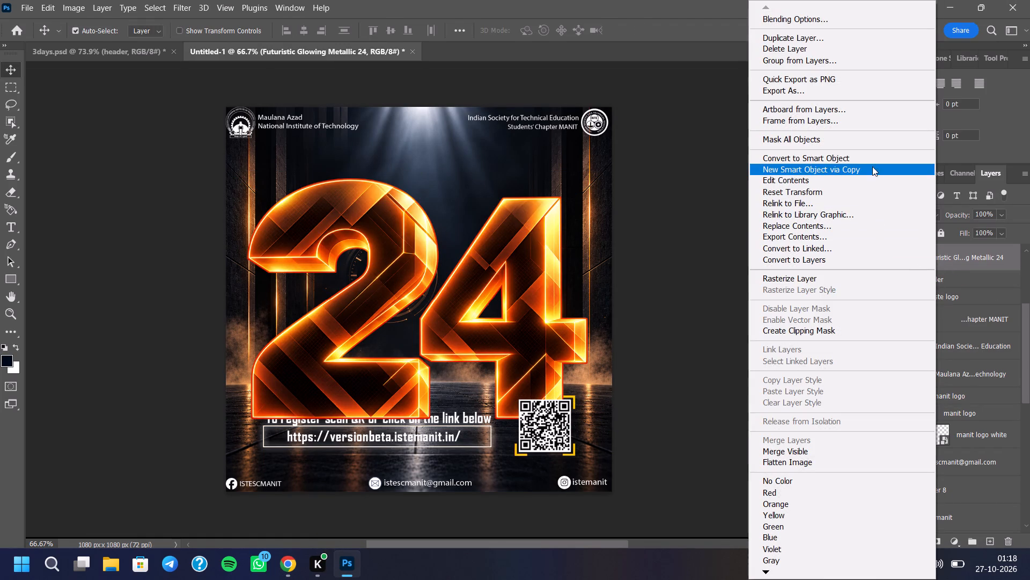
left_click(872, 162)
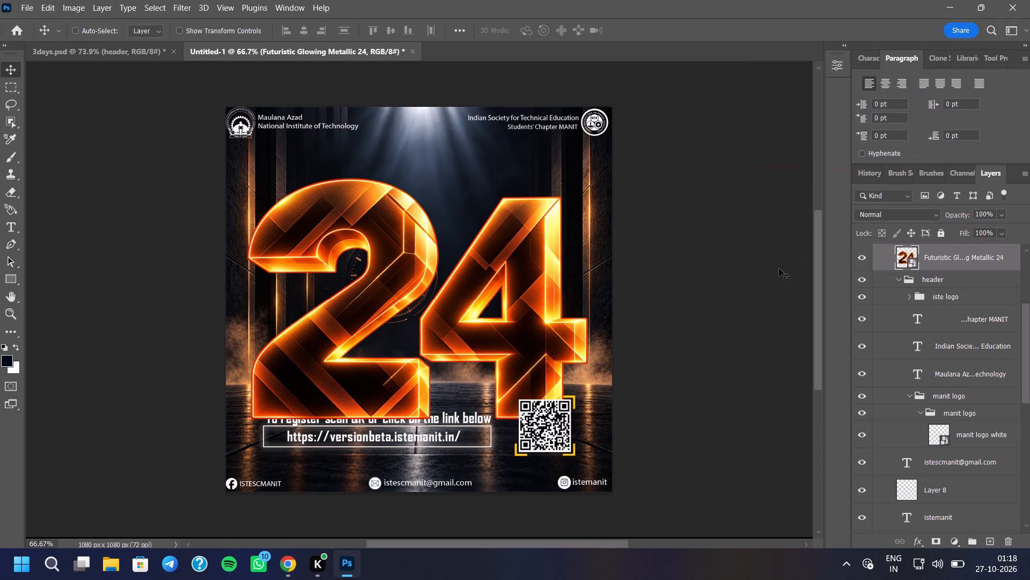
Scale the 24 graphic to about 46.44% and position it just above the stage floor, at about X 395 px.
key("ctrl+t")
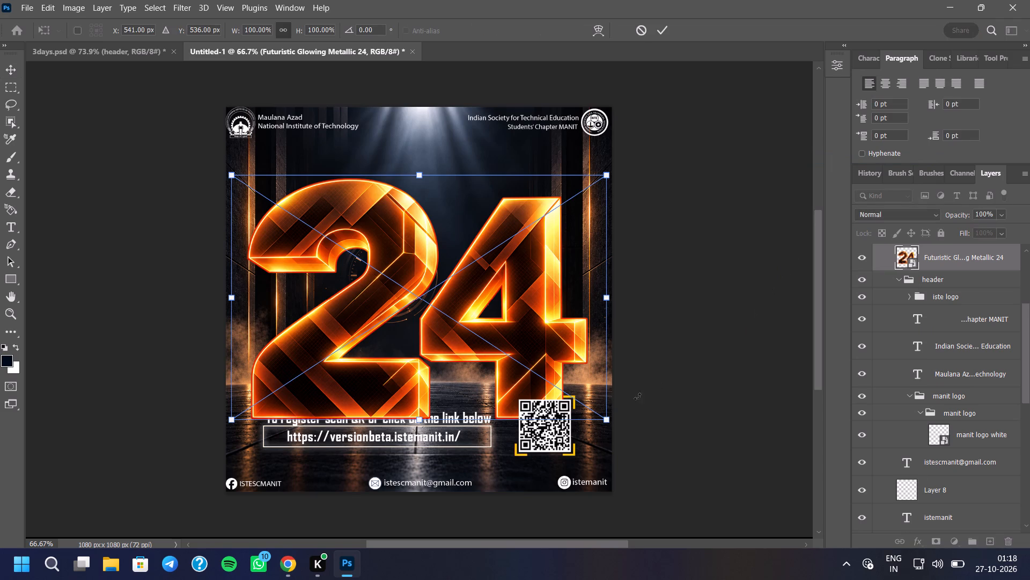
left_click_drag(609, 422, 470, 316)
left_click_drag(396, 275, 420, 339)
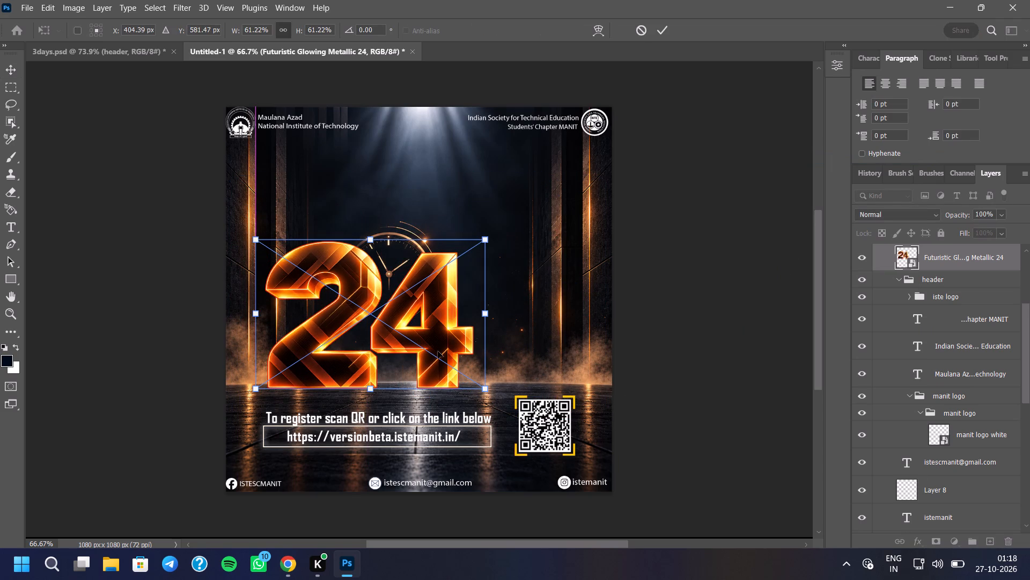
left_click_drag(486, 389, 436, 345)
left_click_drag(349, 293, 350, 295)
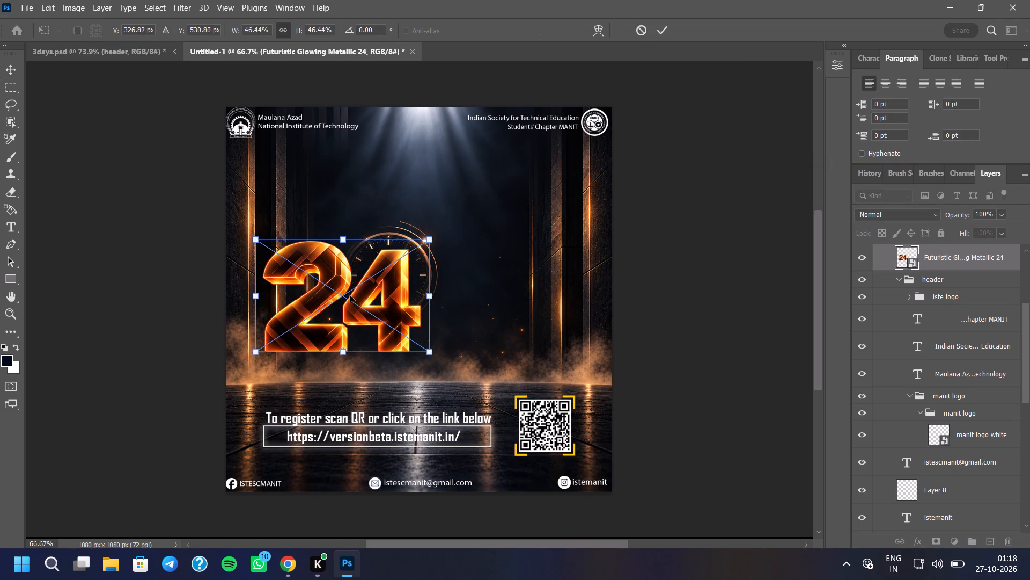
left_click_drag(350, 295, 373, 319)
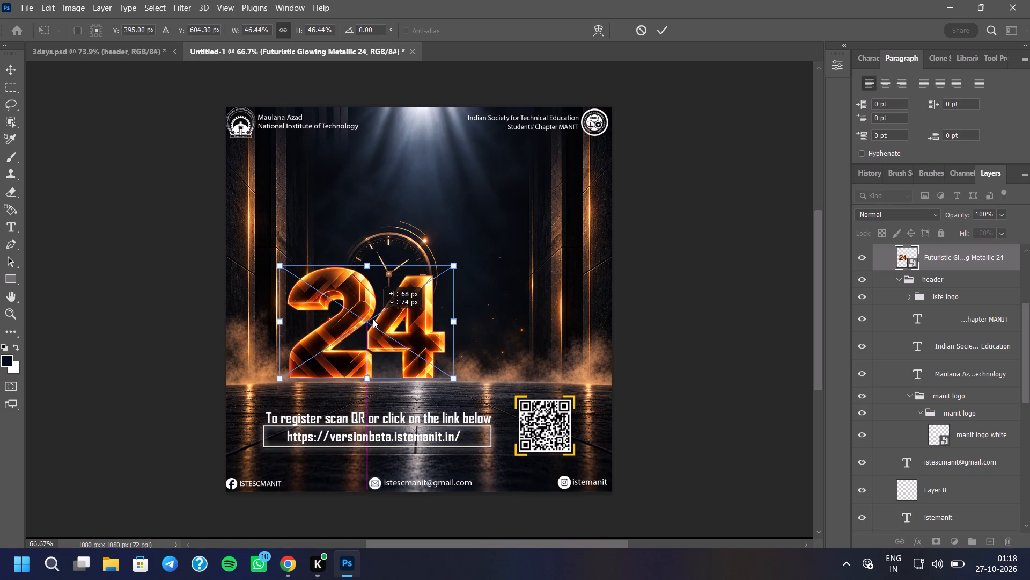
left_click_drag(373, 319, 373, 312)
Switch to ChatGPT in Chrome, compare the two generated 24 variants, and open the HACKATHON 24 hours reference poster.
left_click(283, 556)
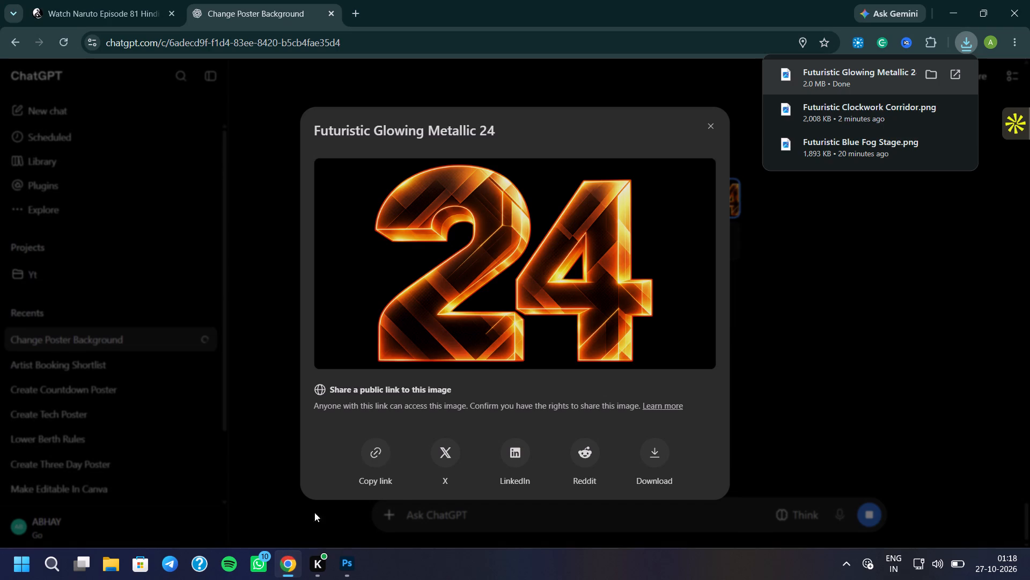
left_click(810, 368)
left_click(724, 198)
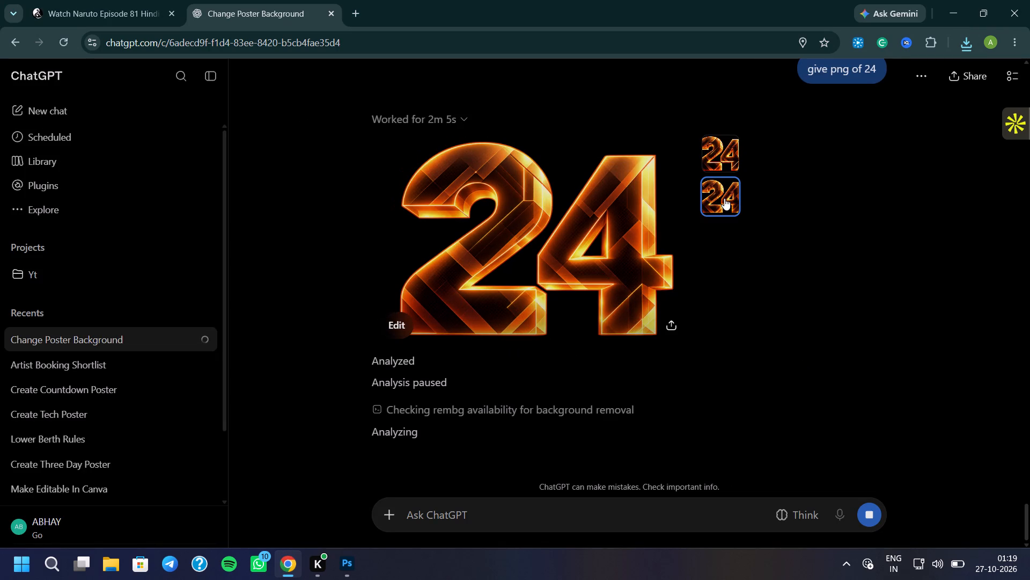
left_click(715, 142)
left_click(715, 183)
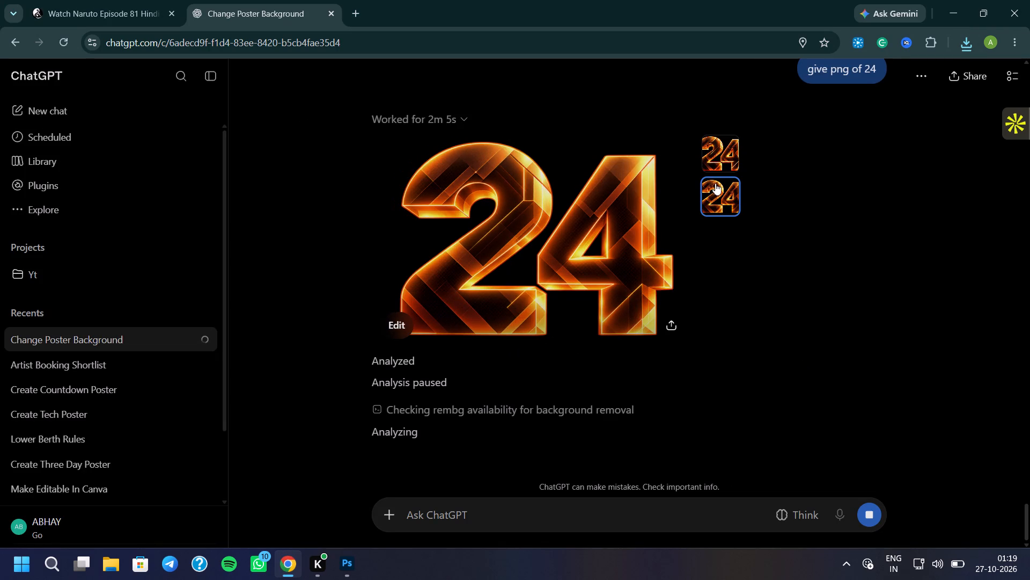
left_click(714, 142)
left_click(715, 178)
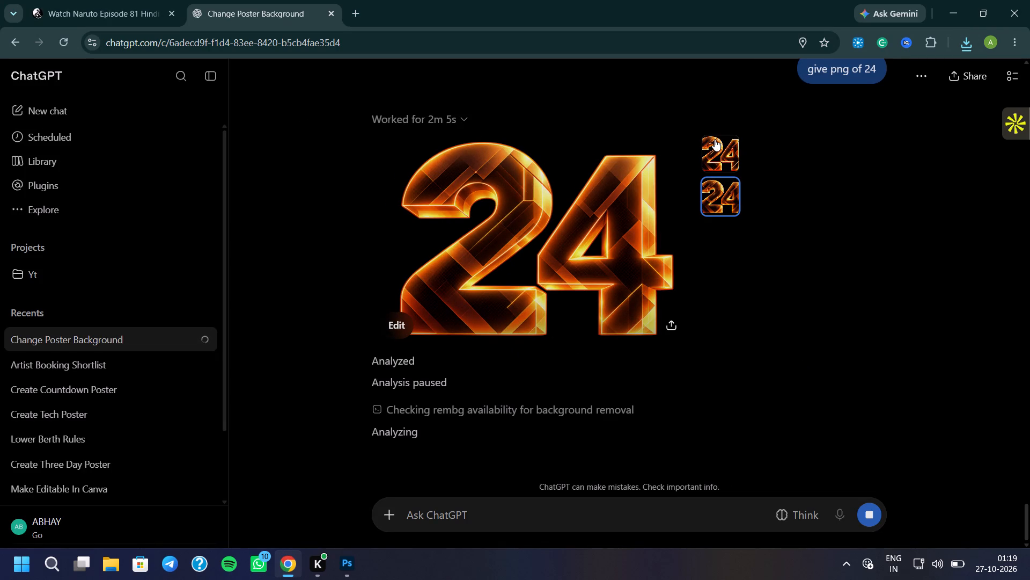
left_click(715, 139)
left_click(718, 172)
left_click(724, 169)
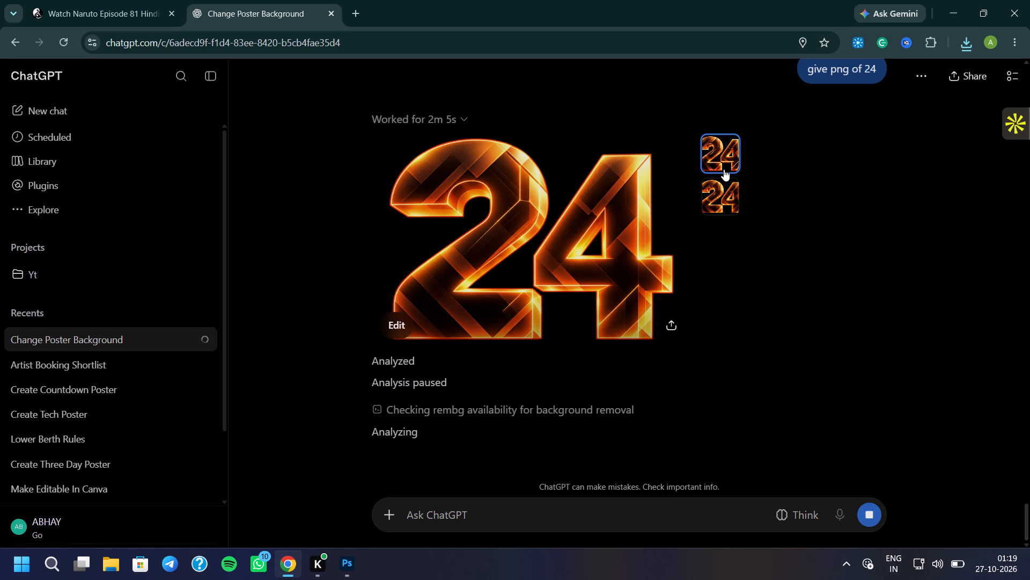
left_click(724, 187)
left_click(724, 154)
scroll(740, 207, "up", 3)
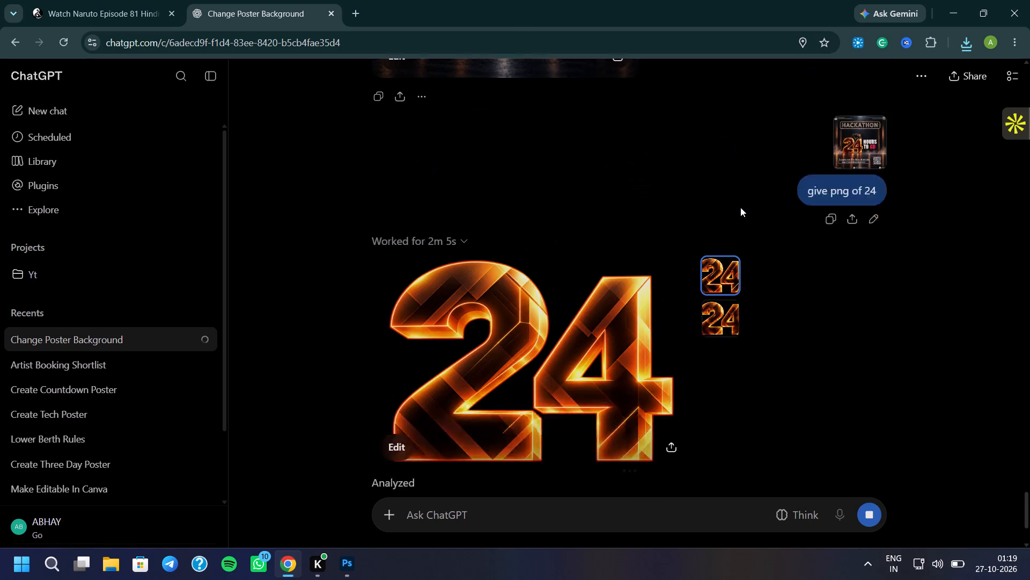
scroll(740, 207, "up", 1)
left_click(860, 277)
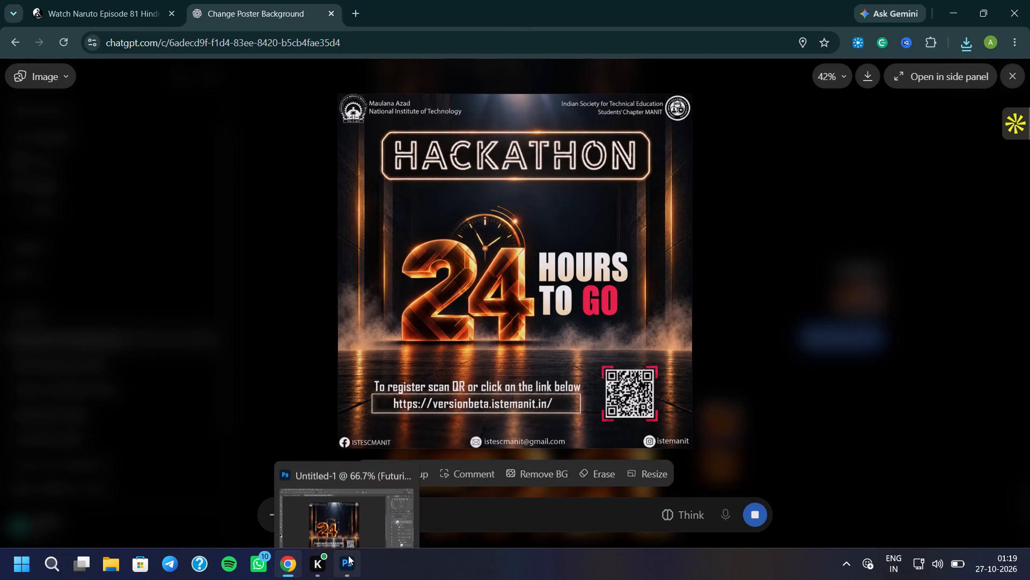
Return to Photoshop, move the 24 graphic to about X 427 px, Y 595 px, and apply the transform.
left_click(347, 557)
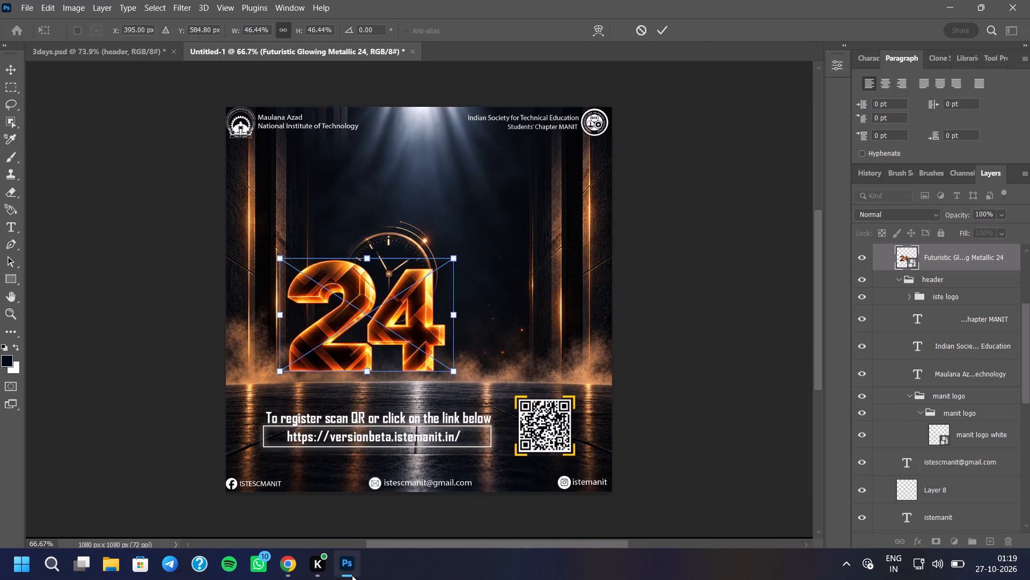
left_click(352, 575)
left_click(352, 575)
left_click_drag(403, 330, 410, 332)
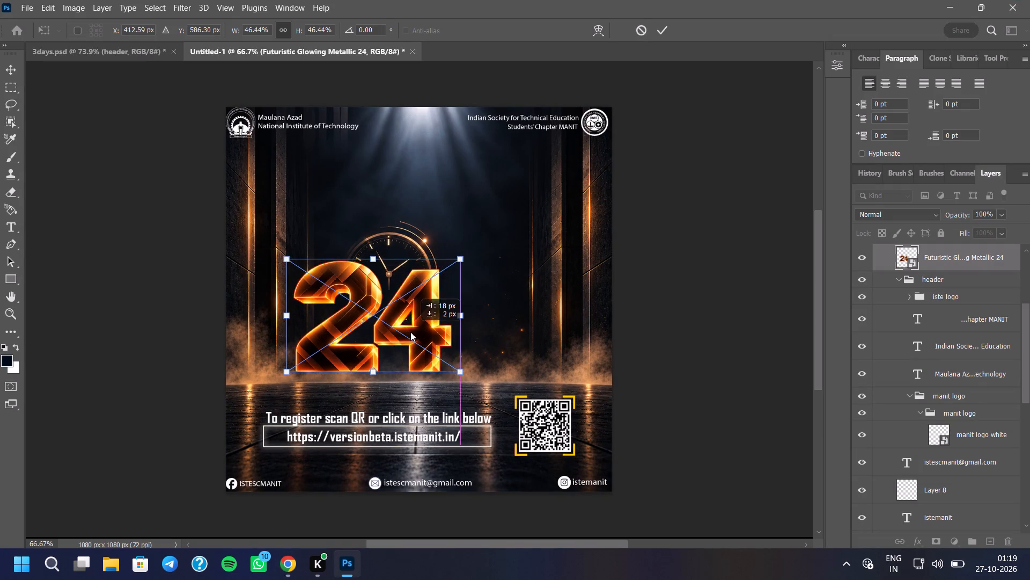
left_click_drag(410, 332, 415, 334)
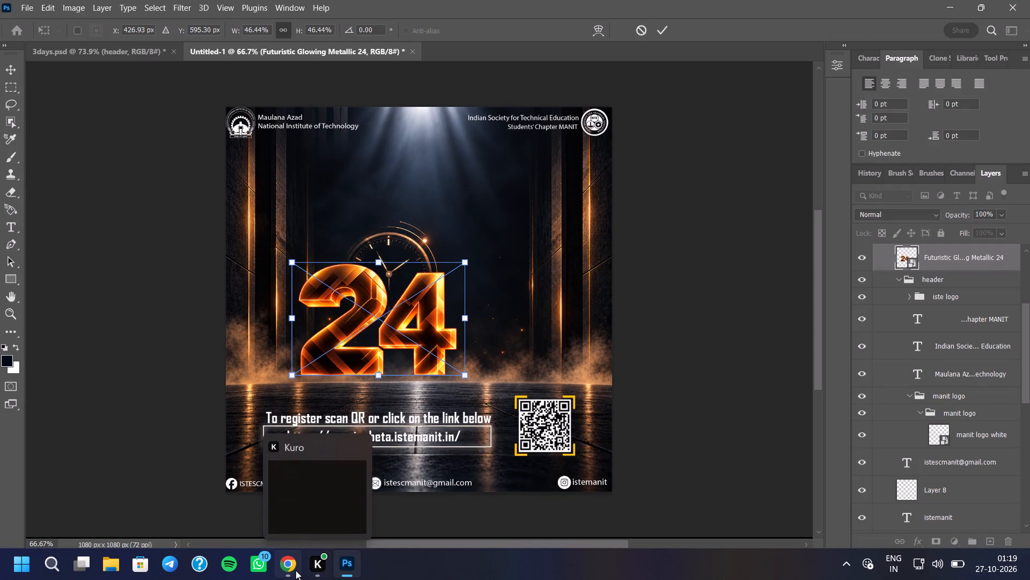
left_click(295, 570)
left_click(295, 570)
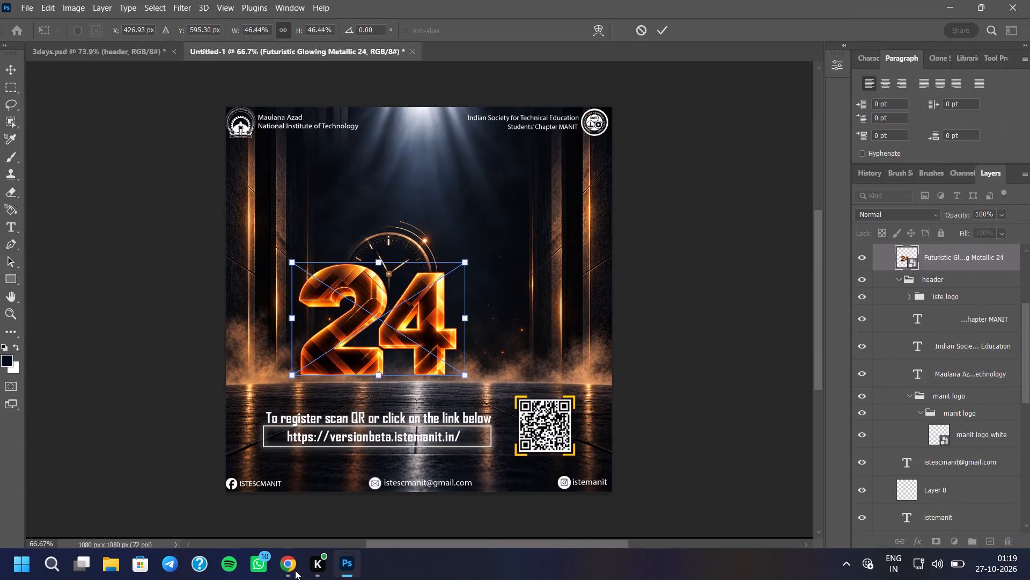
left_click(663, 25)
Add a Brightness/Contrast adjustment clipped to the 24 graphic, with brightness -25 and contrast -50.
scroll(426, 275, "up", 2)
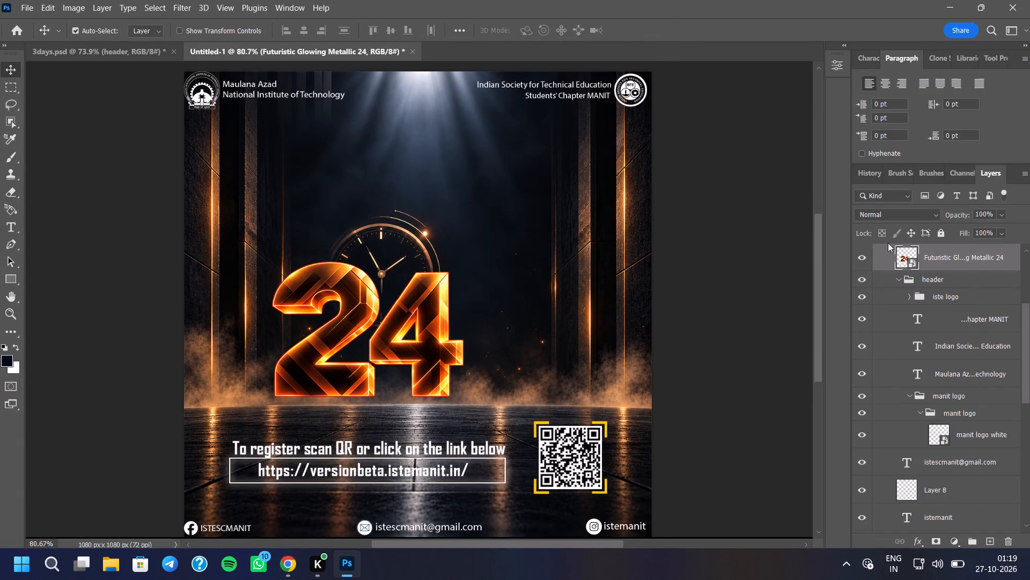
left_click(952, 543)
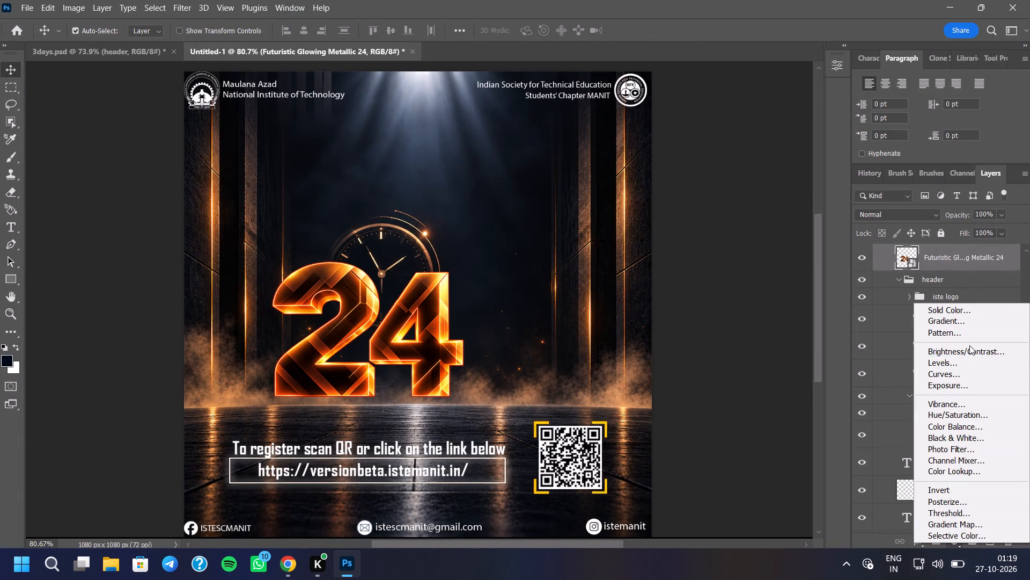
left_click(969, 349)
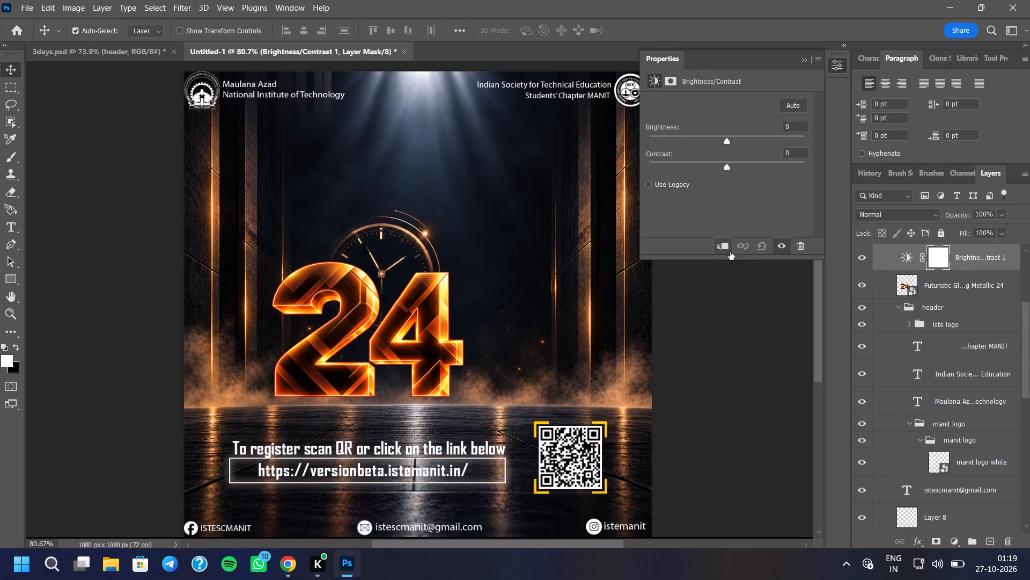
left_click(727, 249)
left_click_drag(726, 143, 714, 142)
left_click_drag(726, 165, 623, 178)
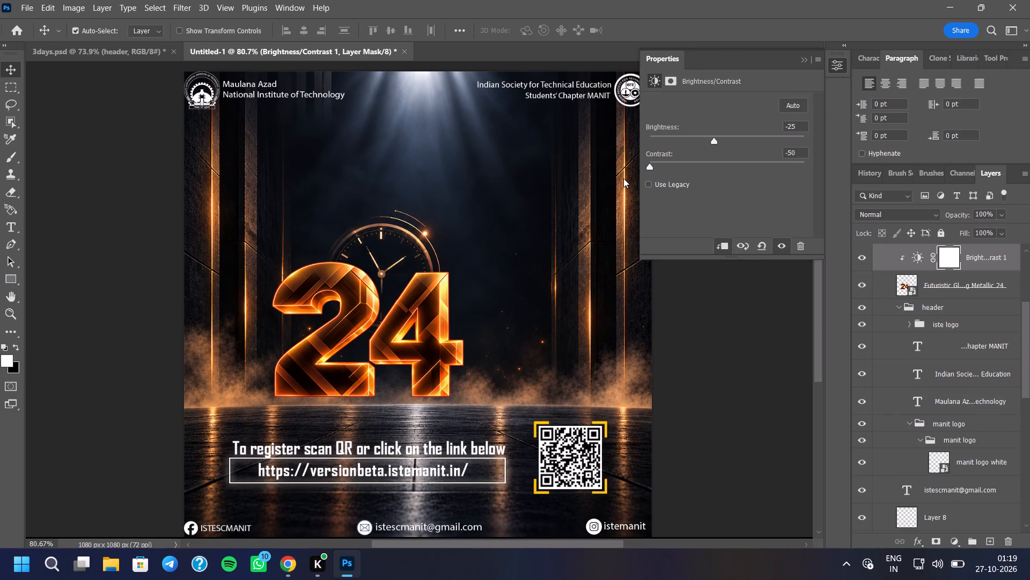
left_click_drag(623, 178, 763, 187)
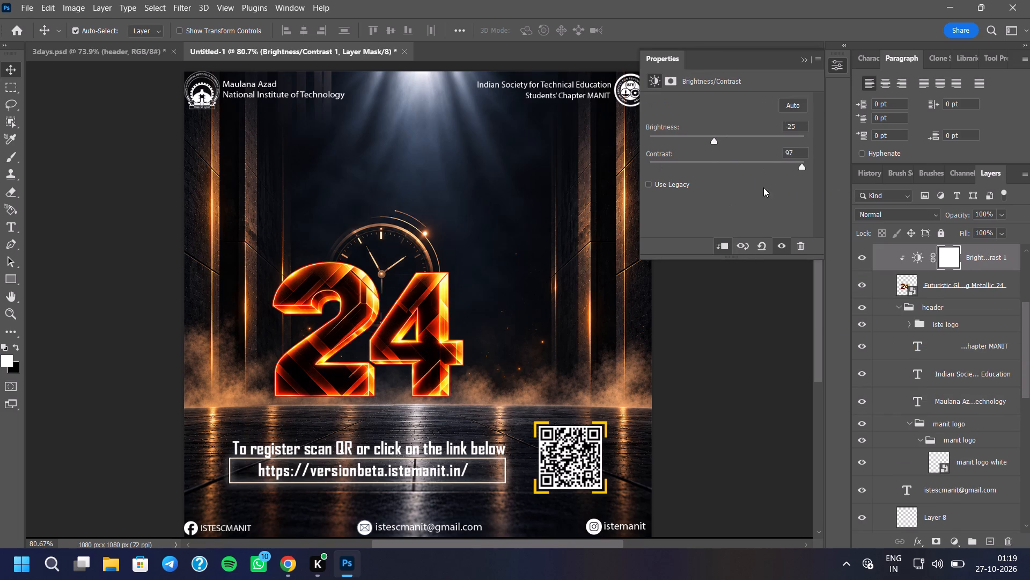
left_click_drag(763, 187, 583, 187)
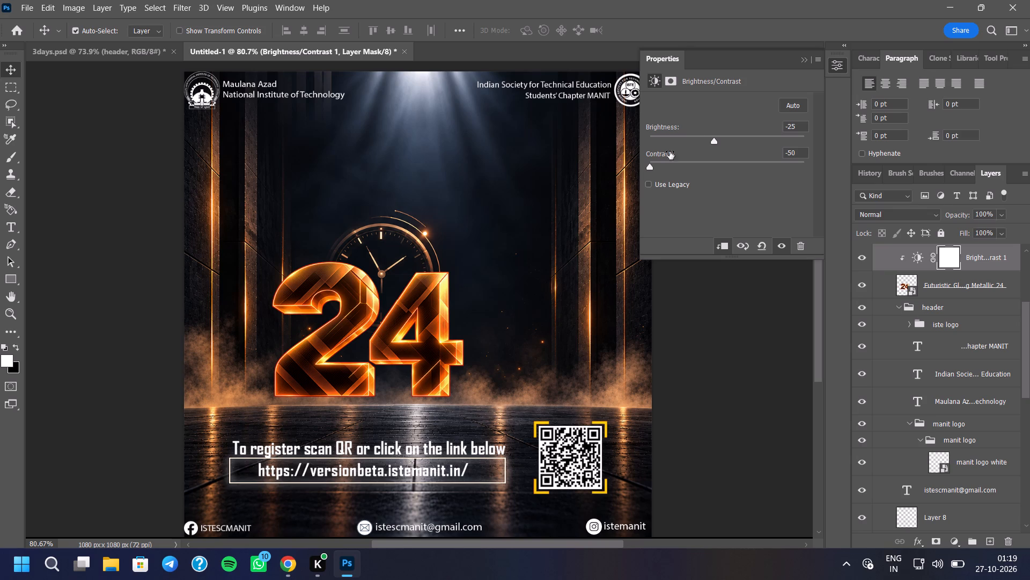
left_click_drag(719, 145, 709, 146)
left_click(807, 60)
Nudge the Futuristic Glowing Metallic 24 layer down about 12 px so its base sits closer to the stage floor.
scroll(377, 295, "down", 2)
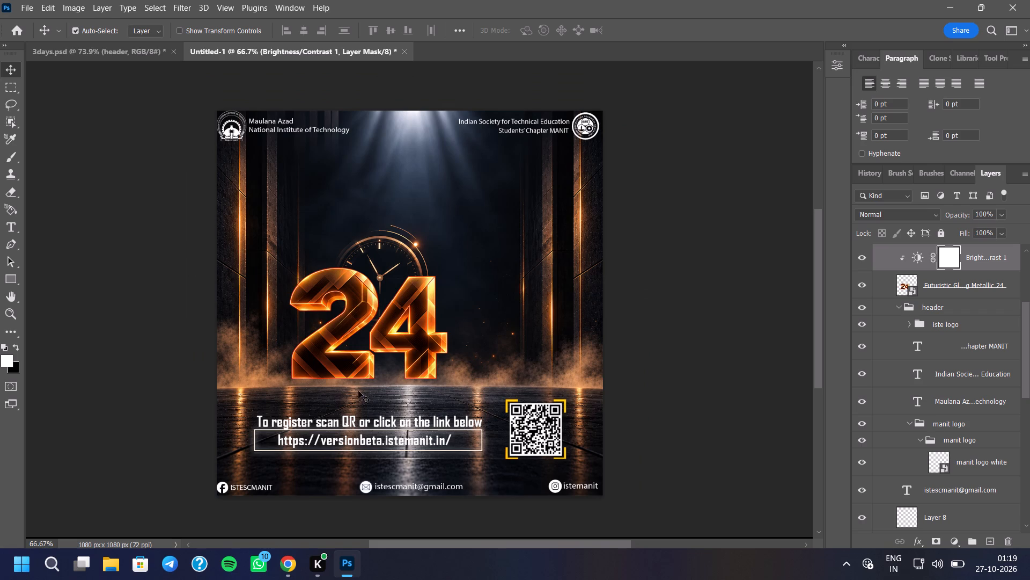
scroll(353, 394, "up", 2)
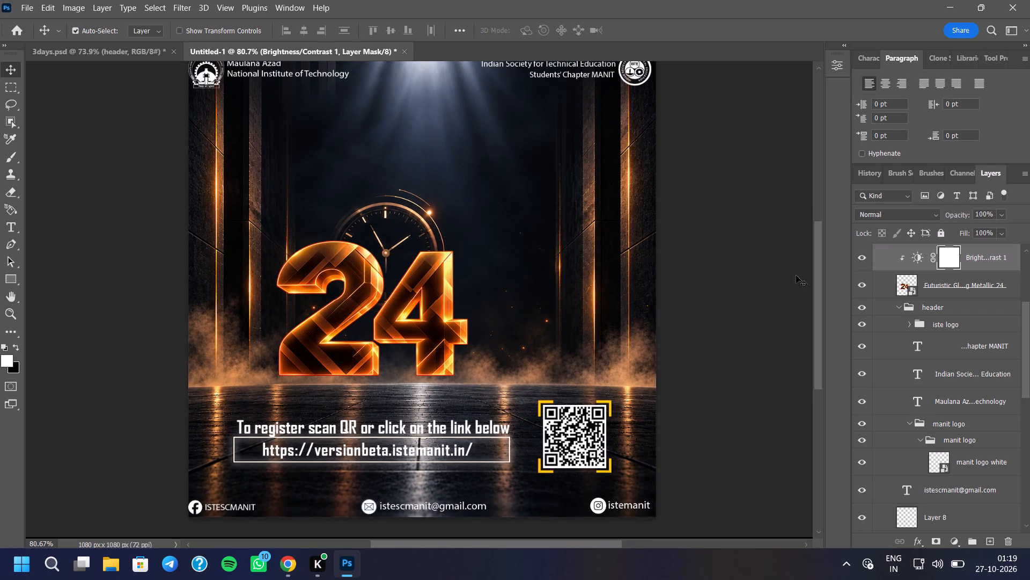
left_click(955, 278)
key("Down")
key("Down")
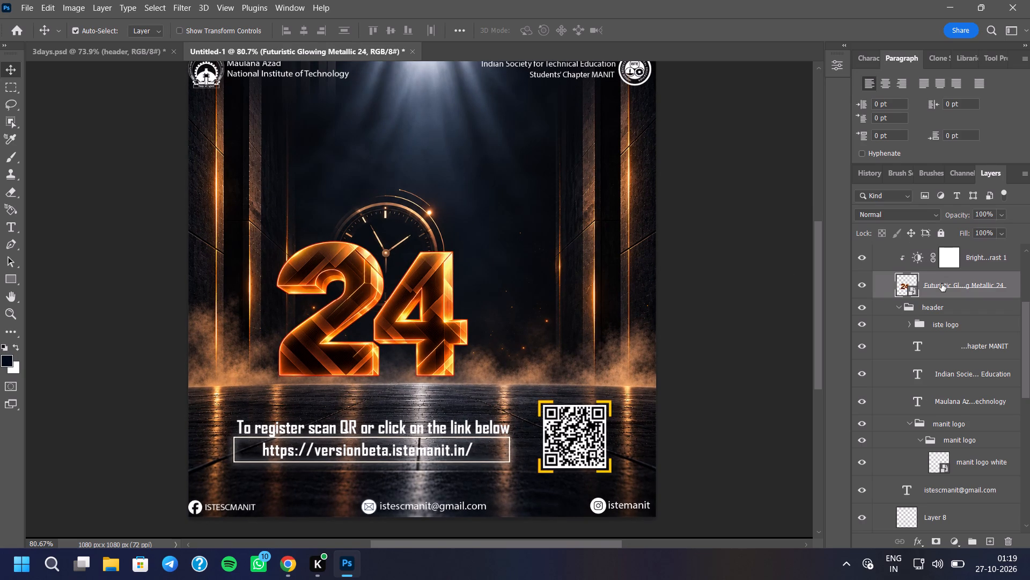
key("Down")
key("Down")
key("Down")
key("Down")
key("Down")
key("Down")
key("Down")
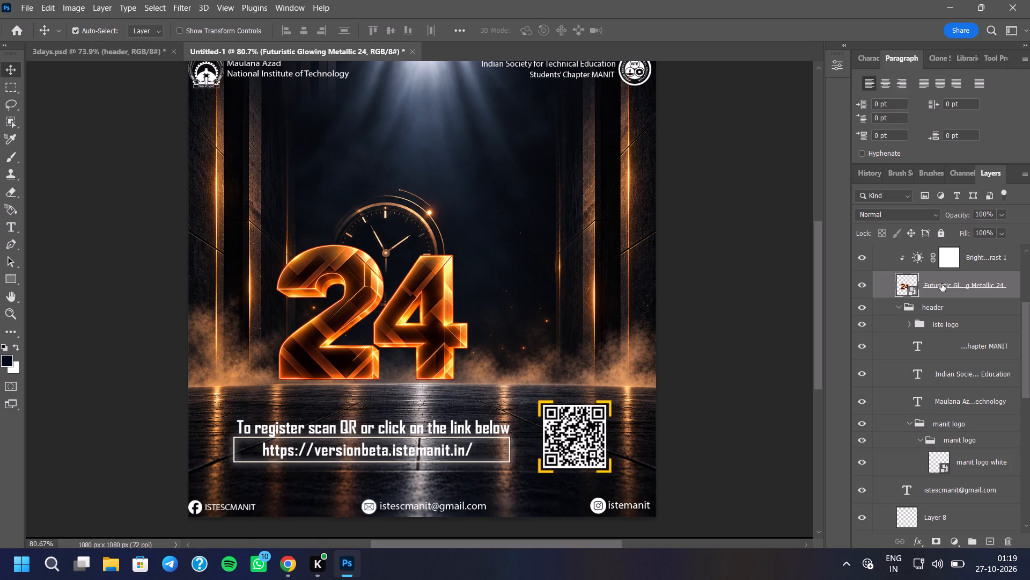
key("Down")
key("Down")
key("Down")
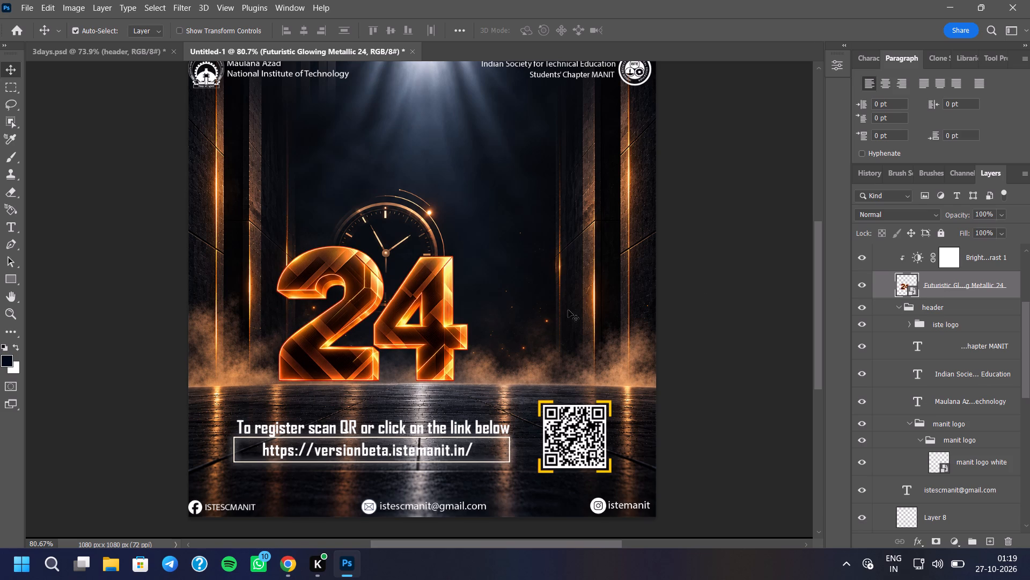
scroll(497, 384, "down", 3)
scroll(470, 368, "up", 1)
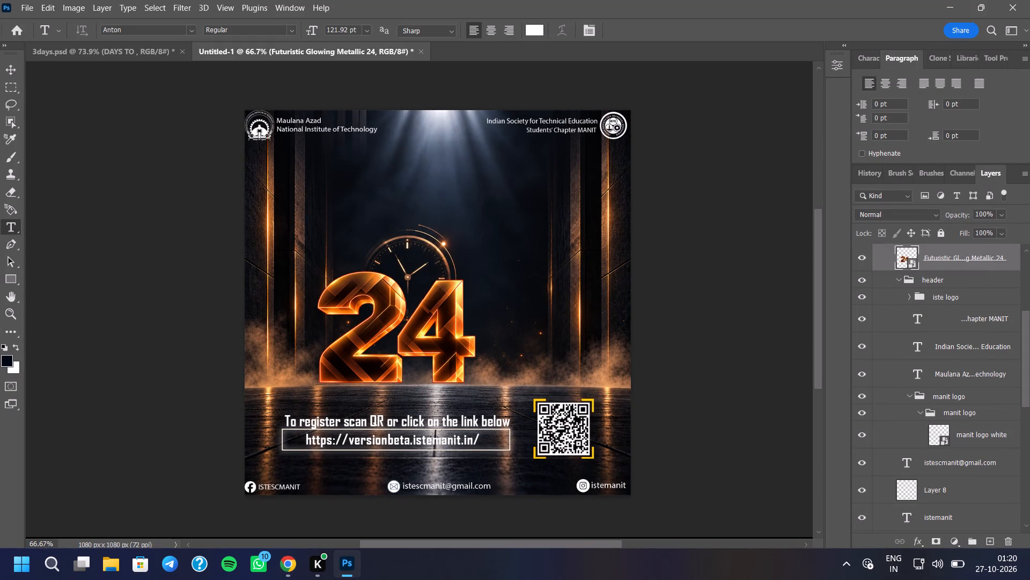
left_click(354, 579)
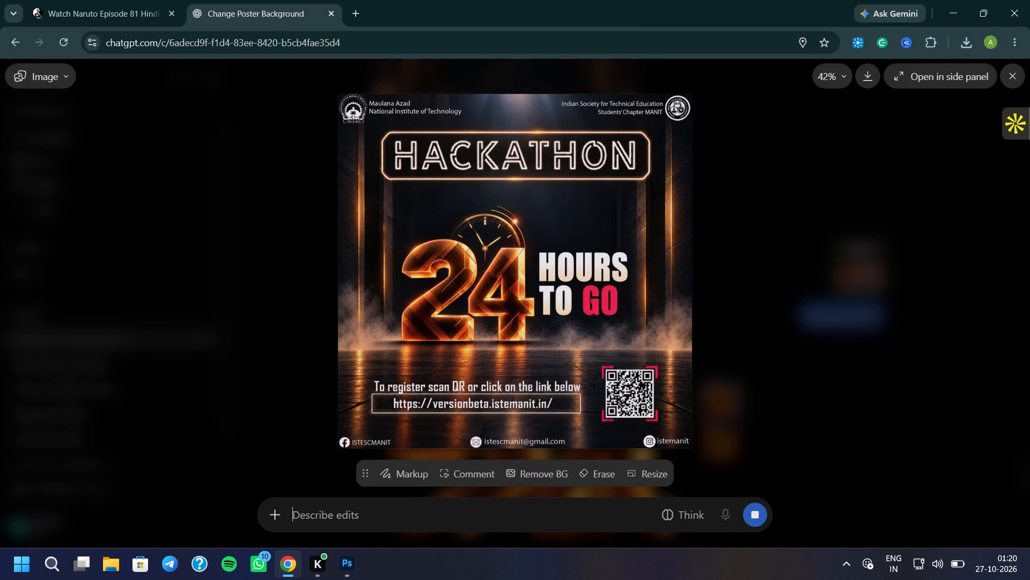
left_click(354, 579)
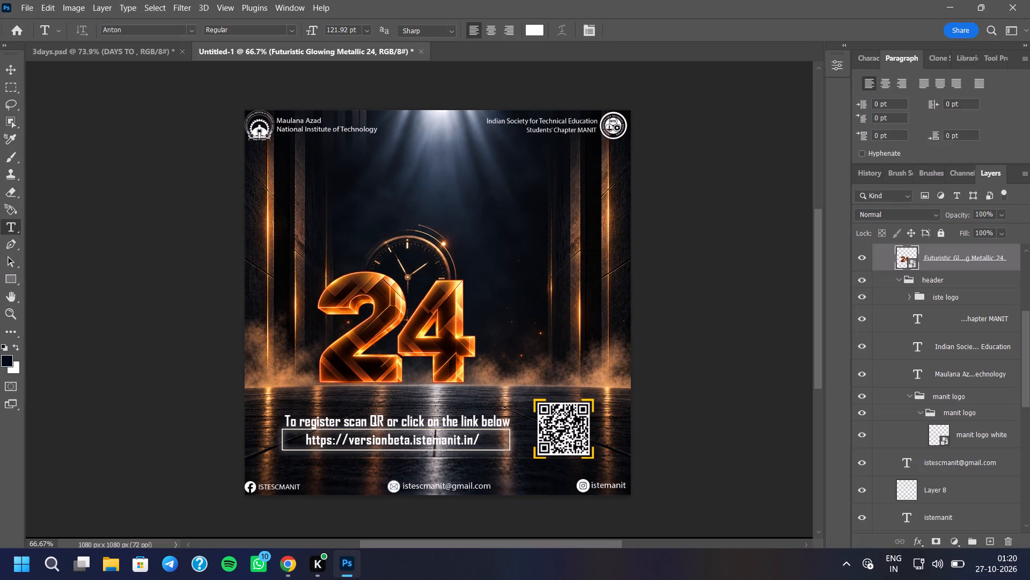
left_click(358, 579)
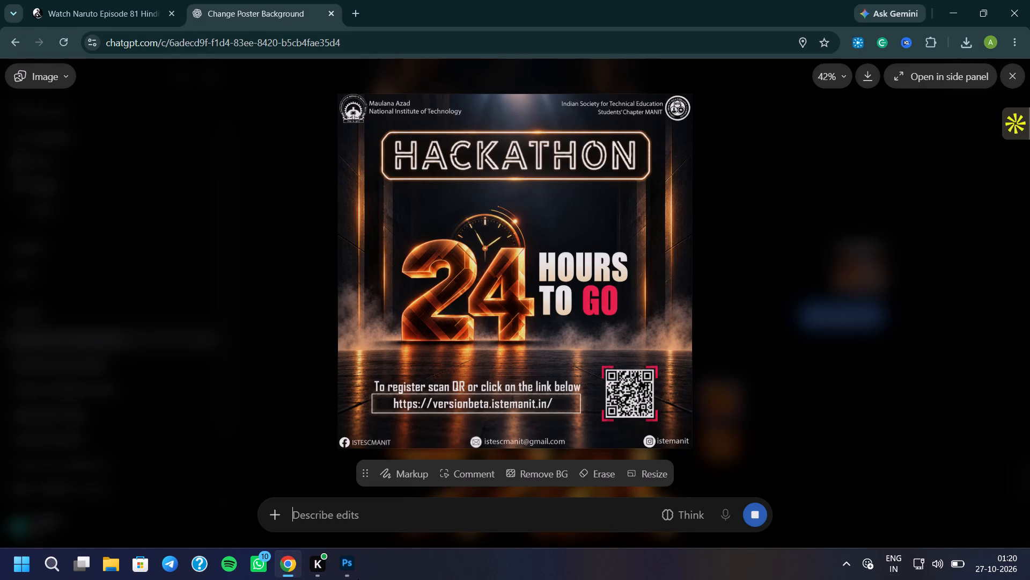
left_click(358, 579)
left_click(358, 579)
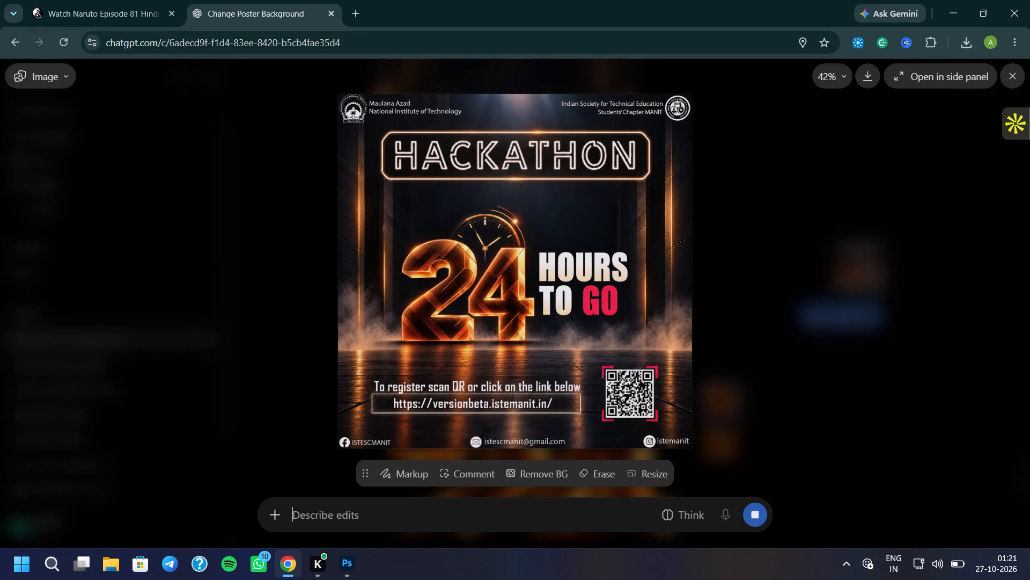
left_click(358, 579)
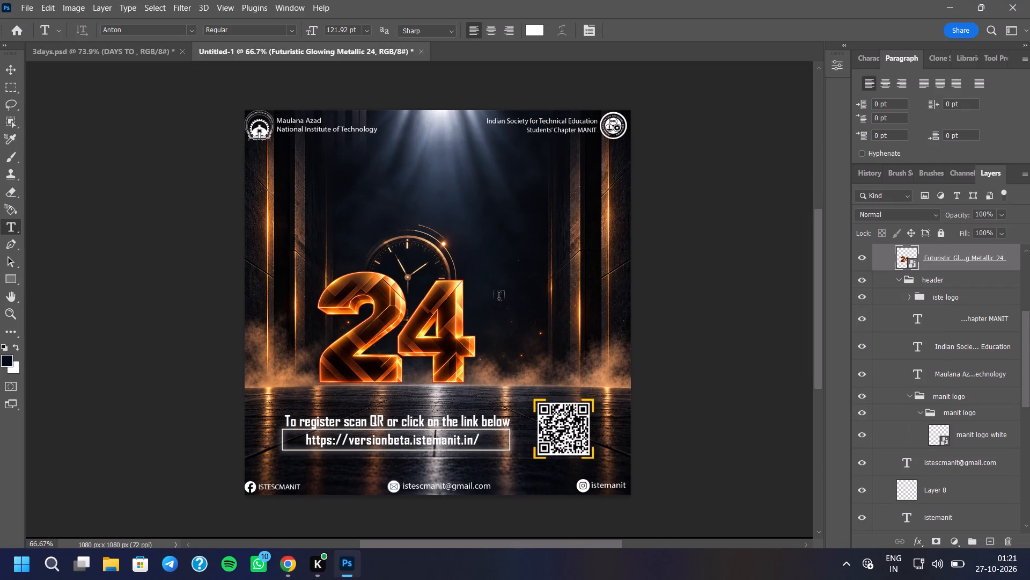
Add the white text HOURS in Anton Regular, 121.92 pt, beside the upper part of the 24 graphic.
left_click(499, 297)
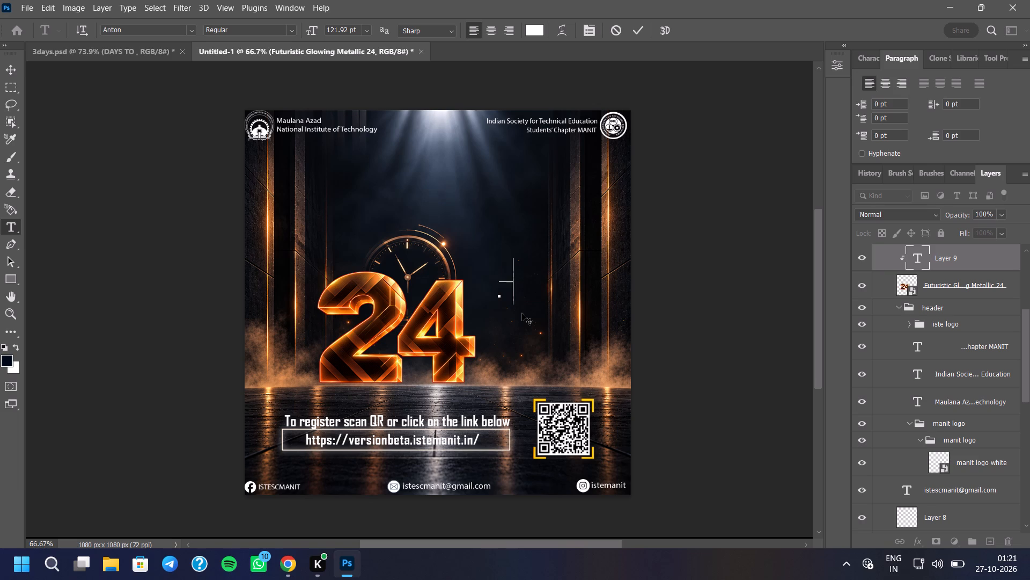
key("o")
type("URS")
left_click(990, 272, "alt")
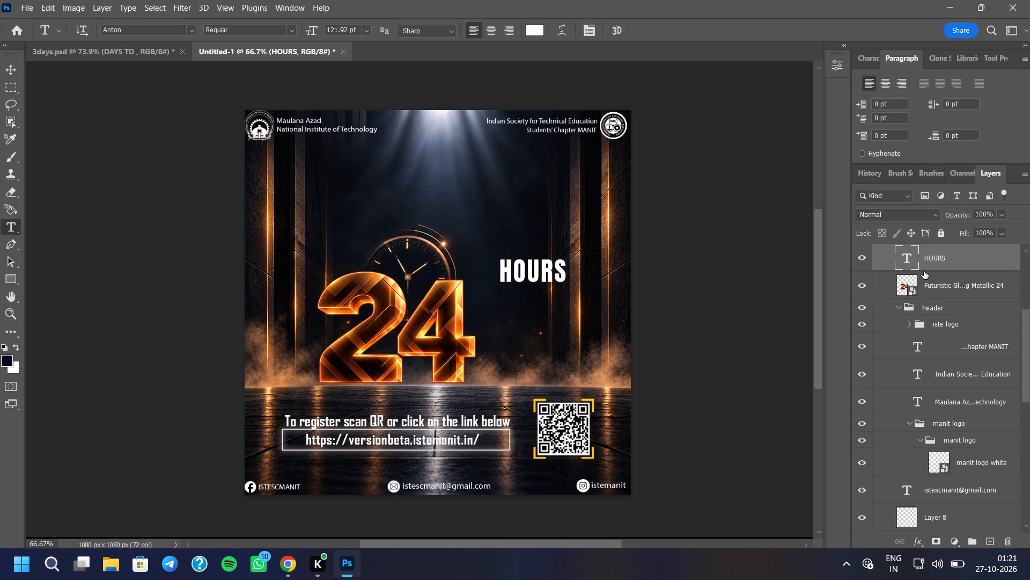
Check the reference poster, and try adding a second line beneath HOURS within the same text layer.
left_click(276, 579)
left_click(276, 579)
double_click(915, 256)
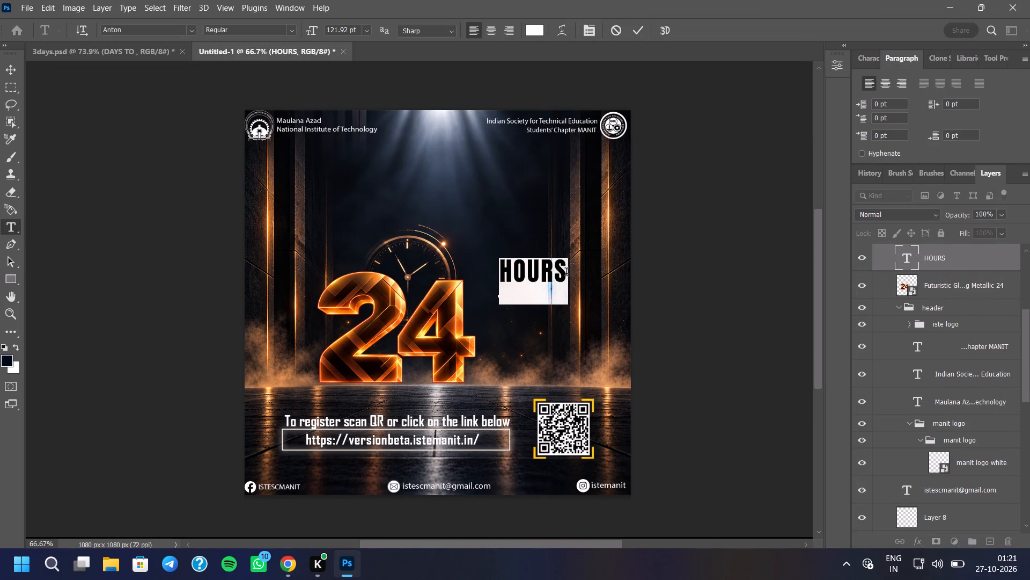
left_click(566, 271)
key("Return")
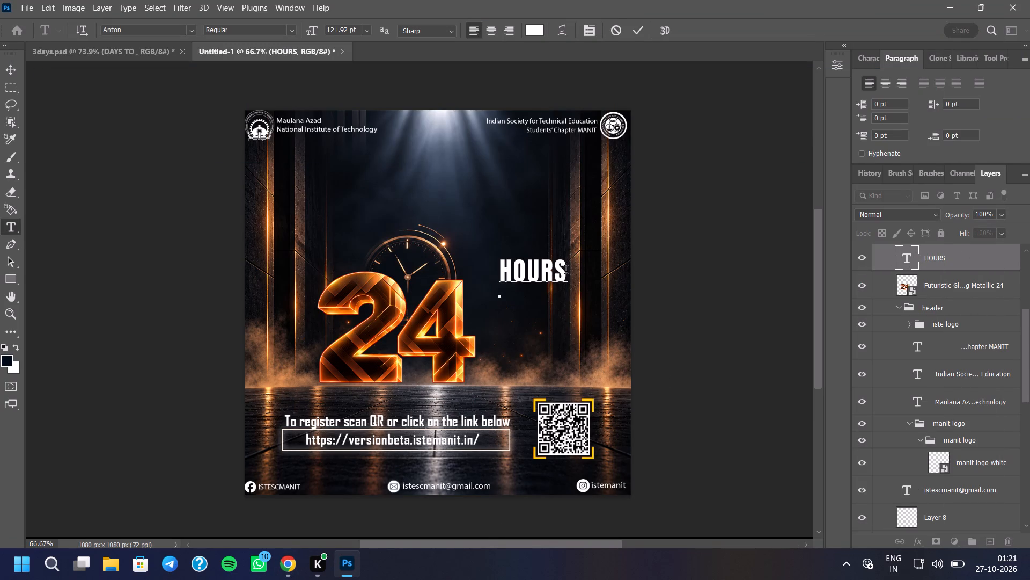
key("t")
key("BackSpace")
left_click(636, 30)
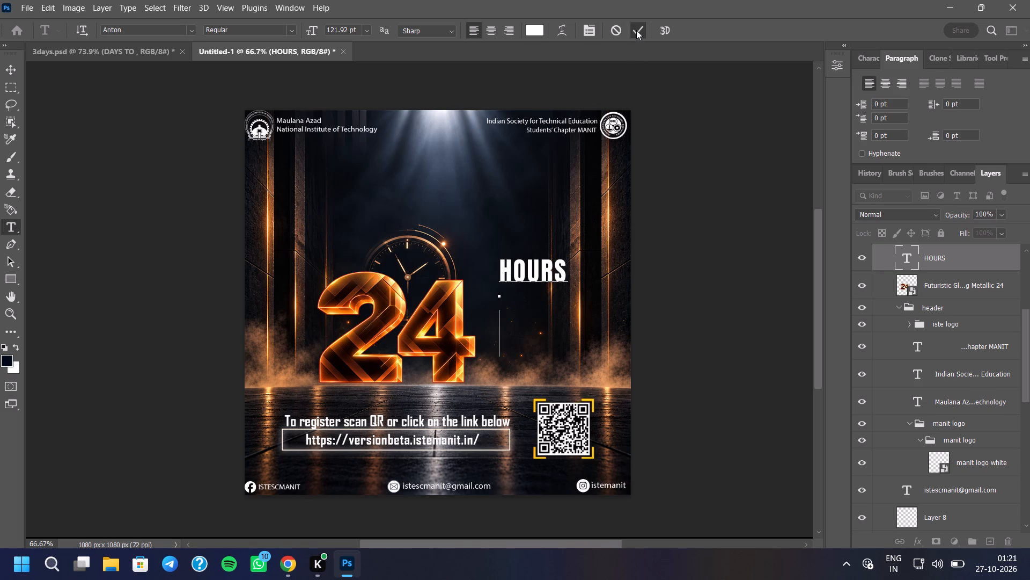
Add TO as a separate text layer and move it about 20 px left and 42 px down, directly under the start of HOURS.
left_click(507, 310)
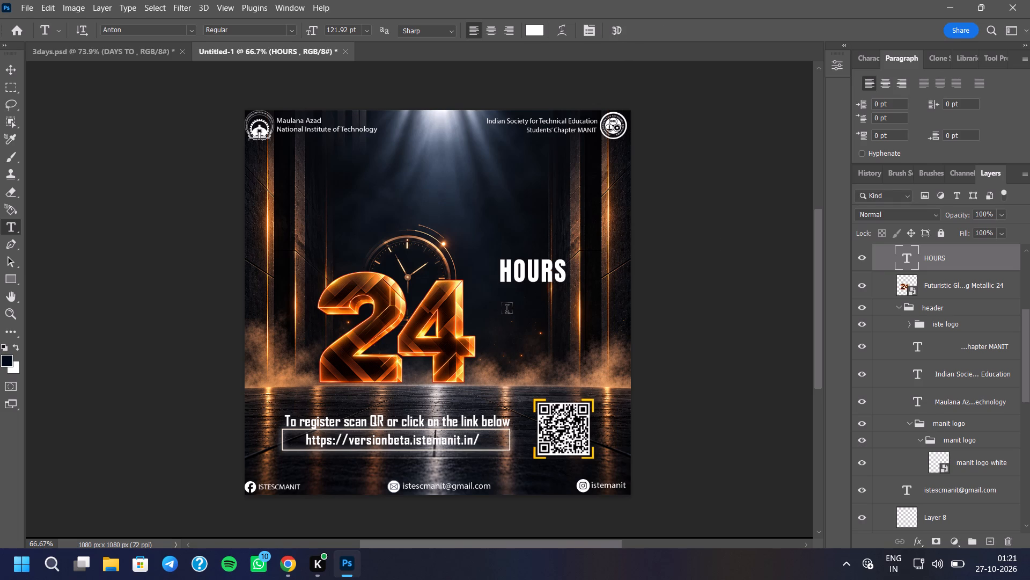
type("TO")
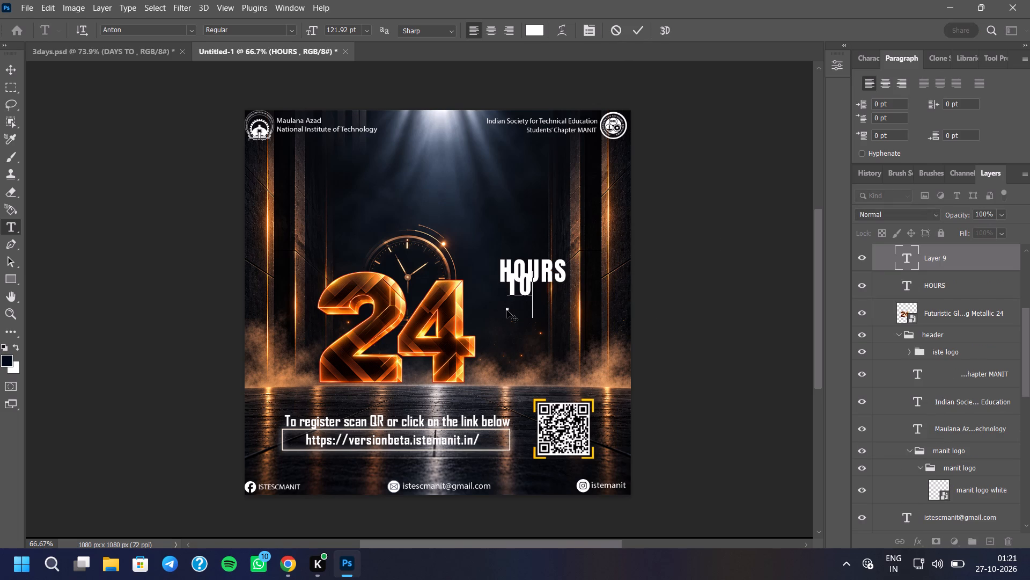
left_click(641, 33)
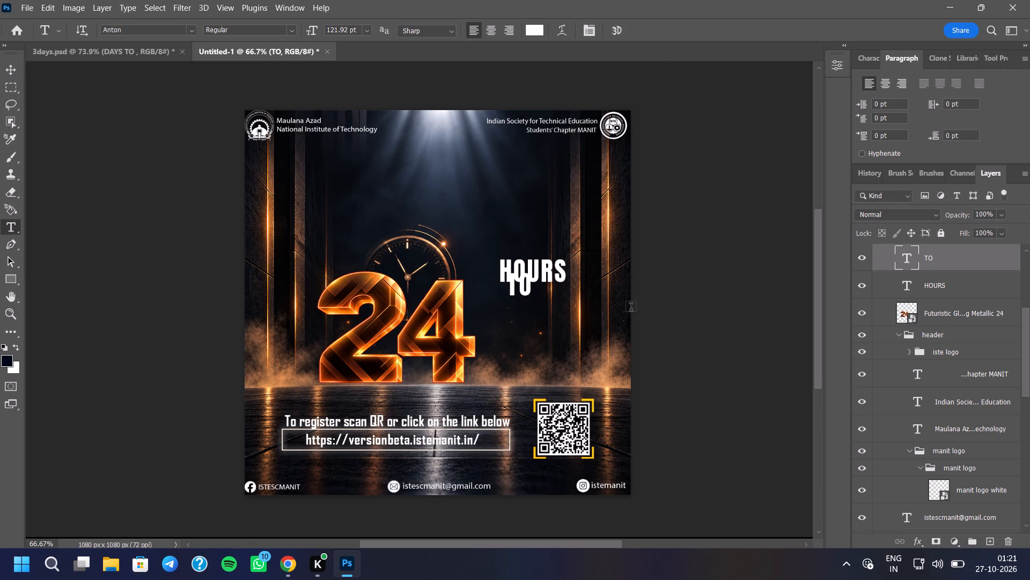
key("ctrl+t")
left_click_drag(523, 287, 518, 301)
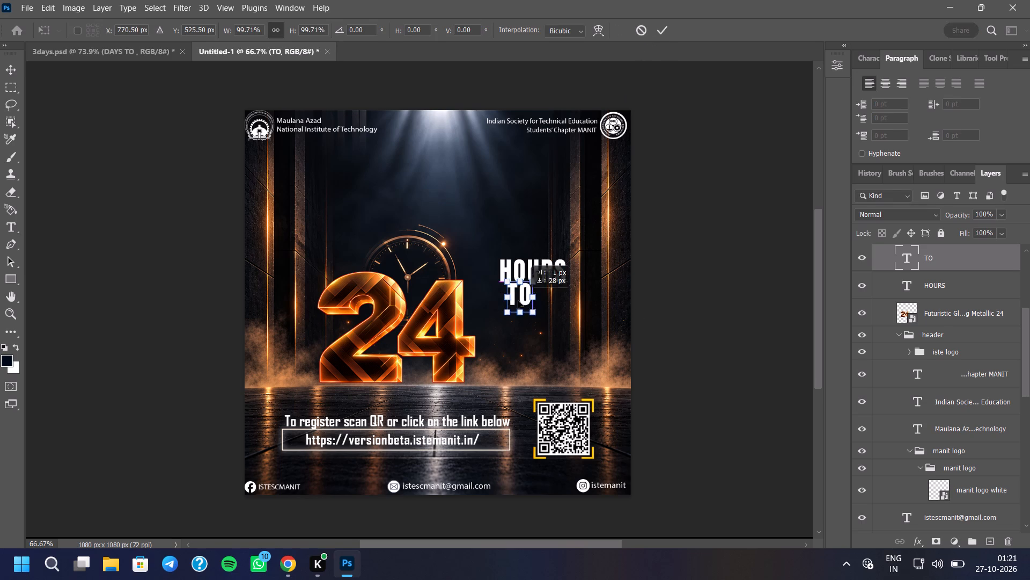
left_click_drag(518, 301, 515, 311)
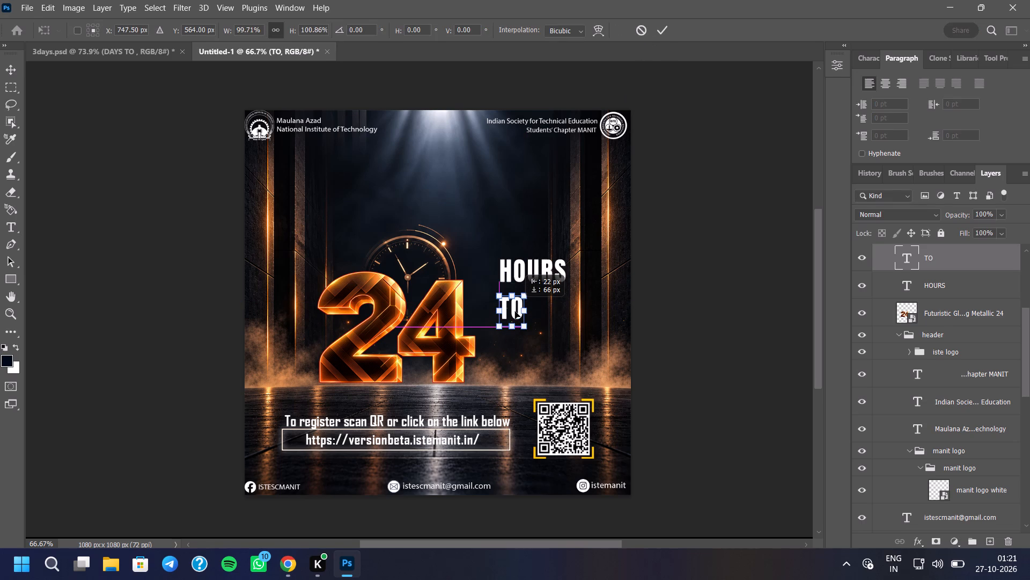
left_click_drag(515, 311, 516, 306)
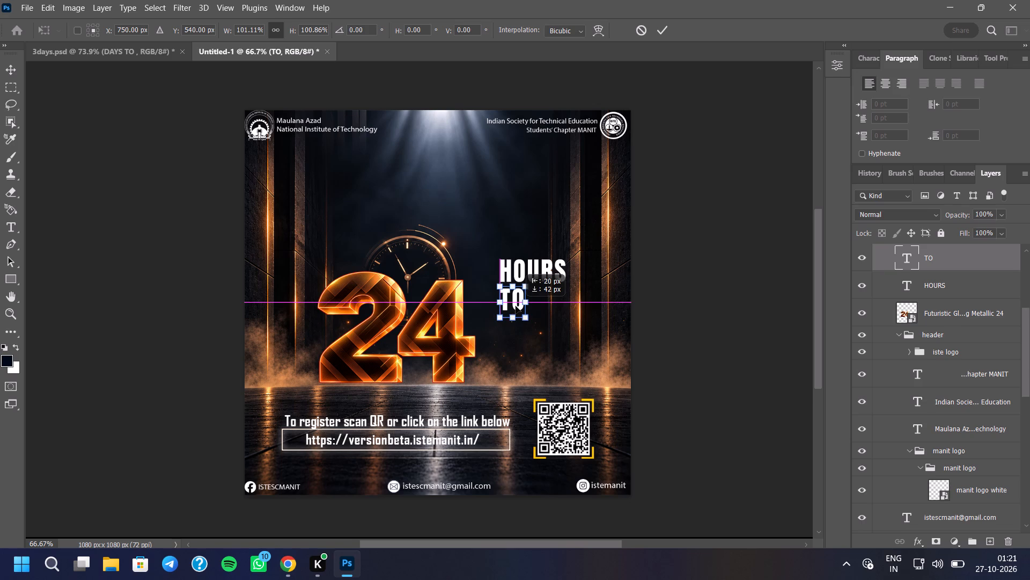
left_click_drag(516, 306, 516, 306)
left_click(549, 306)
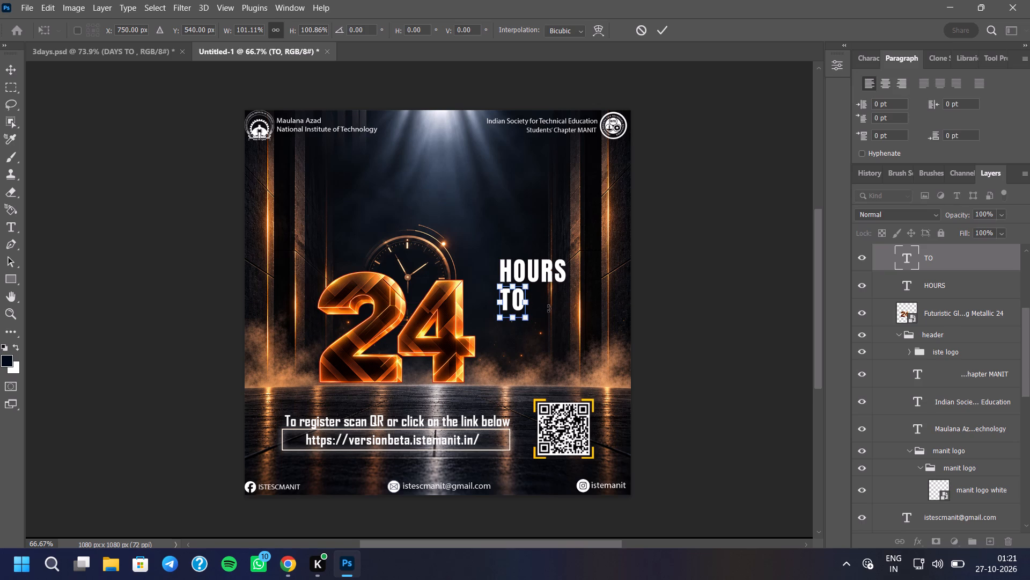
key("Return")
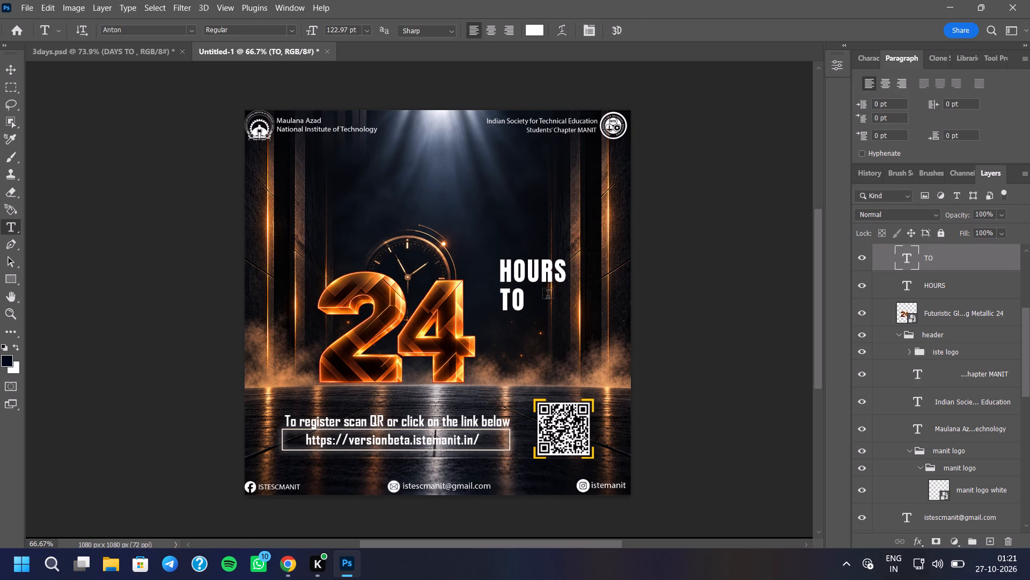
Add GO as a separate text layer and place it right after TO under HOURS, checking the spacing against the reference poster.
left_click(543, 306)
type("GO")
left_click(639, 29)
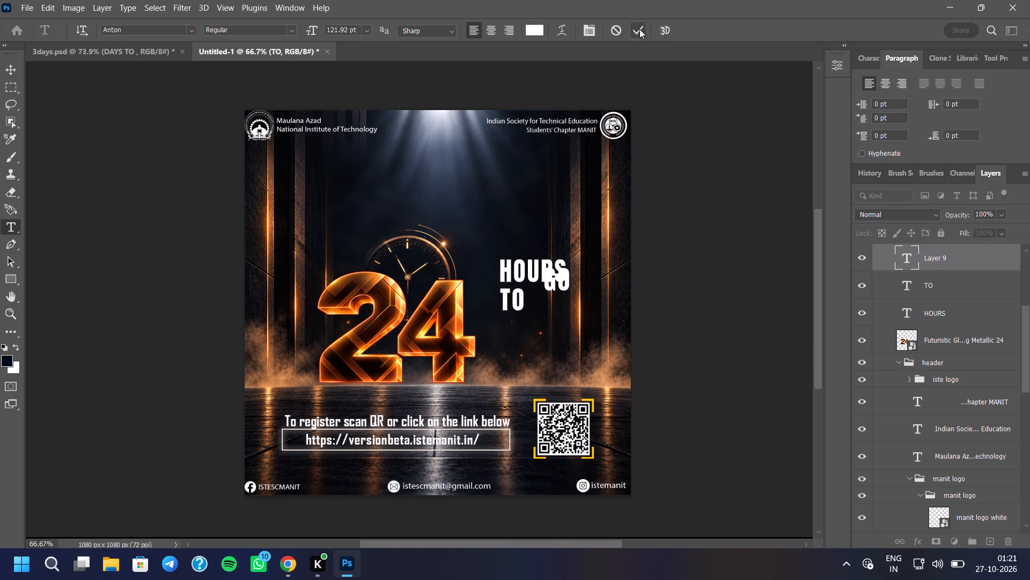
key("ctrl+t")
scroll(578, 233, "up", 1)
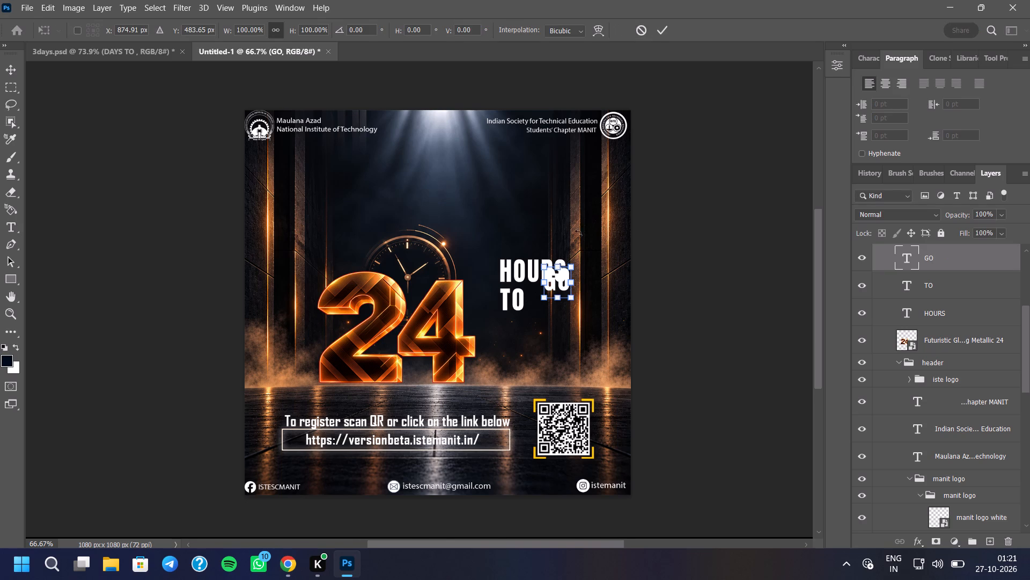
scroll(578, 233, "up", 1)
left_click_drag(557, 294, 553, 318)
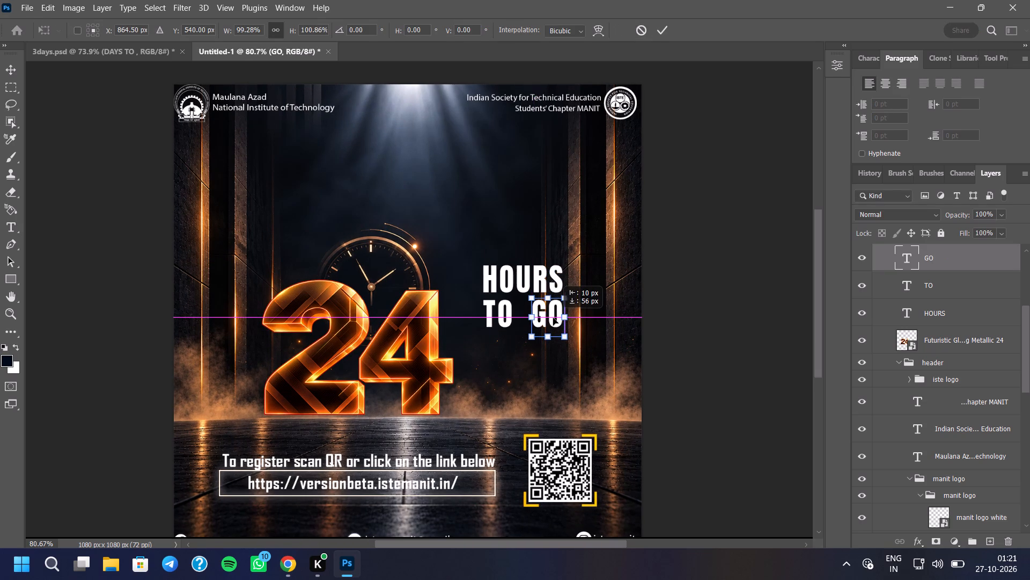
left_click_drag(553, 318, 550, 318)
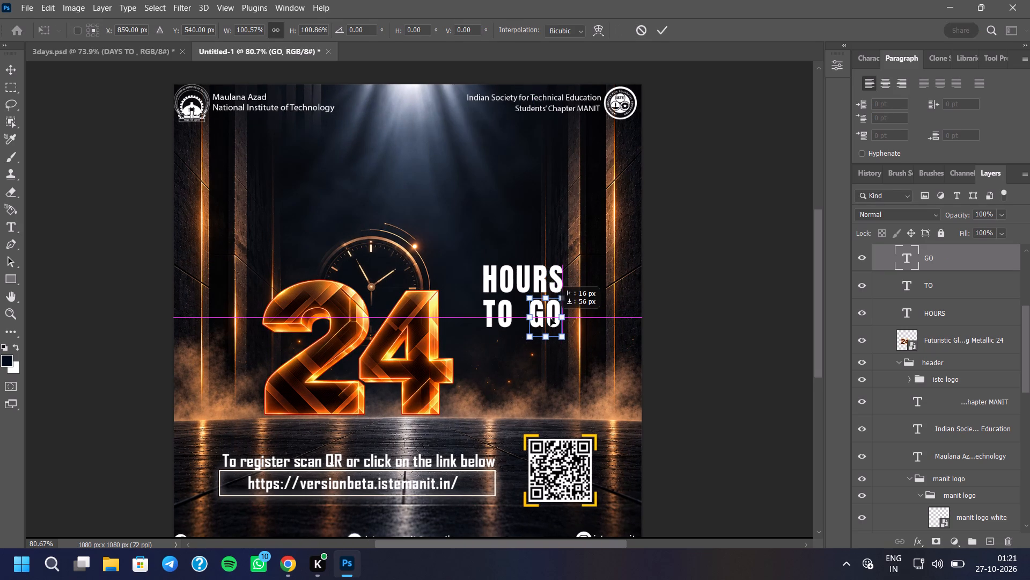
left_click_drag(550, 318, 546, 320)
left_click(285, 577)
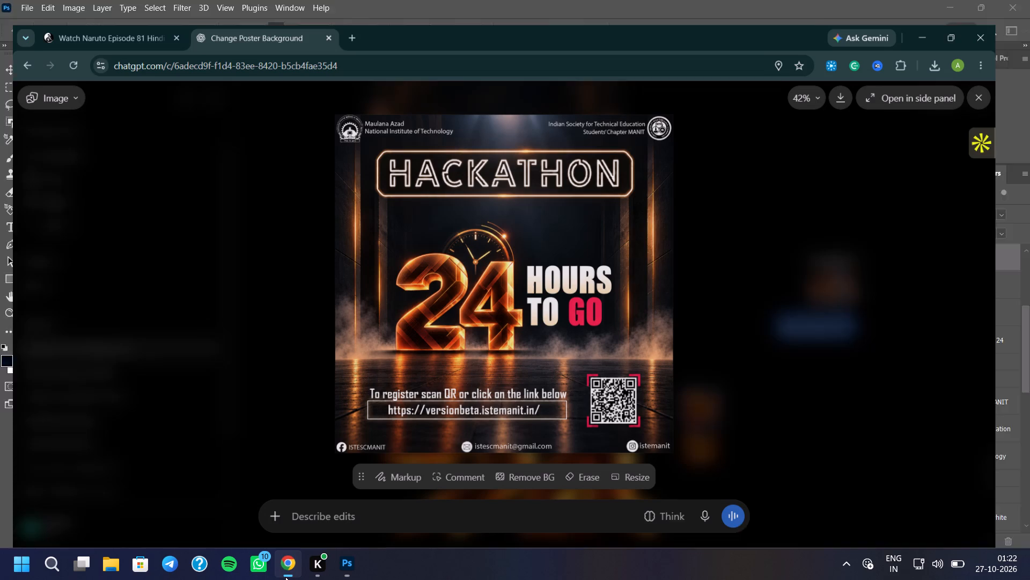
left_click(286, 577)
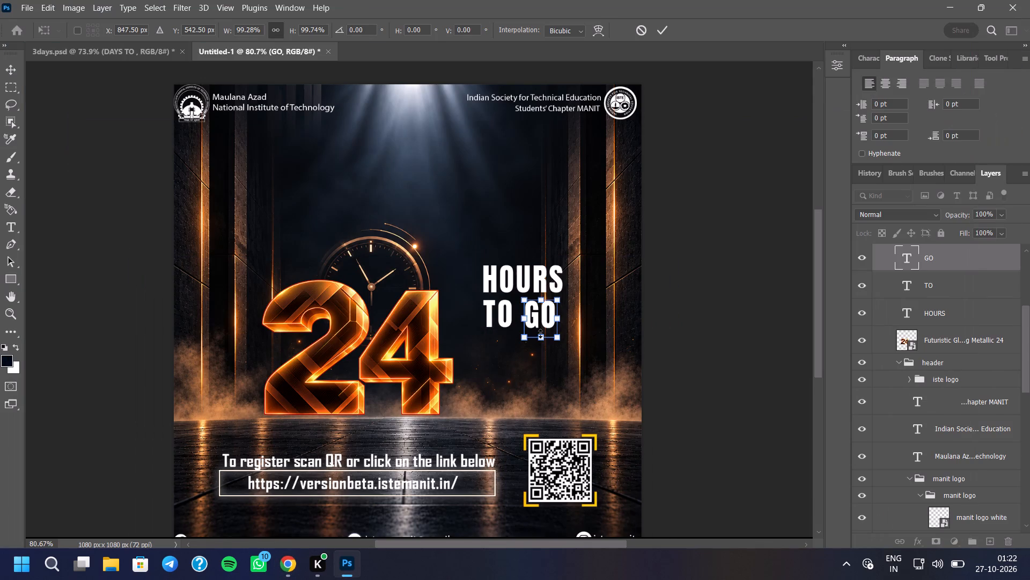
left_click(665, 25)
Scale the HOURS, TO and GO text layers together to about 131% and move them down beside the 24, matching the reference poster.
left_click(295, 569)
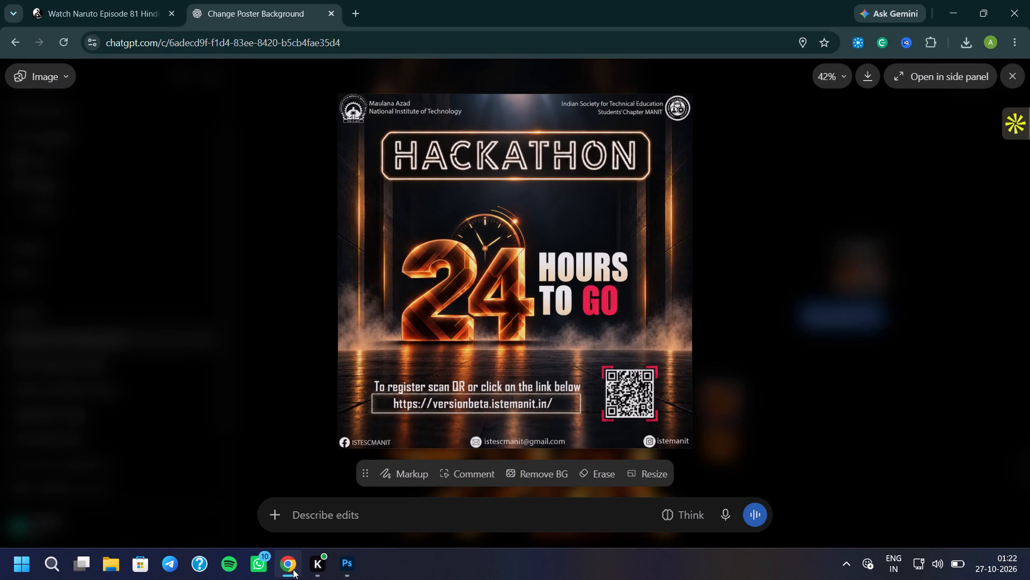
left_click(293, 569)
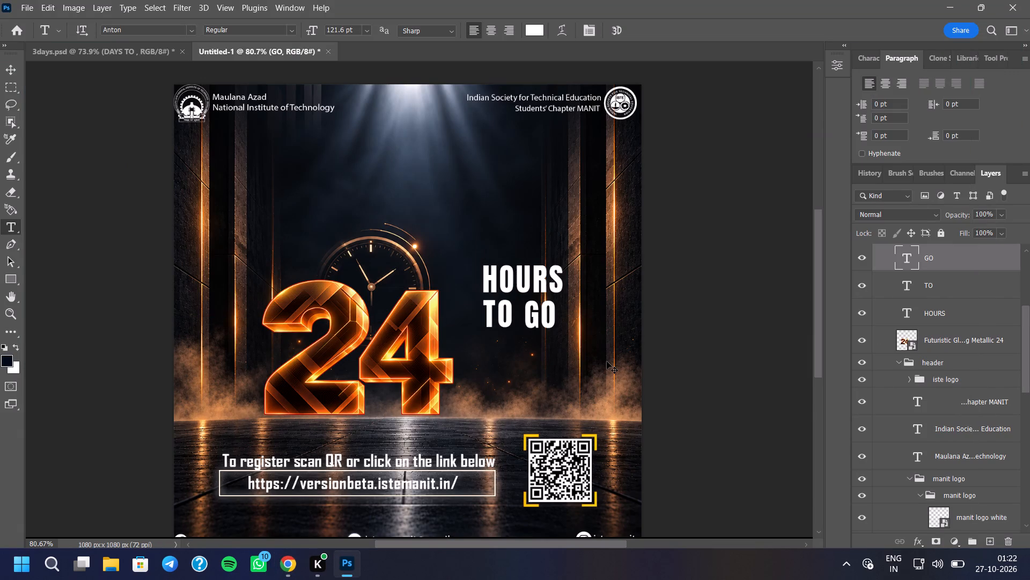
left_click(933, 282, "ctrl")
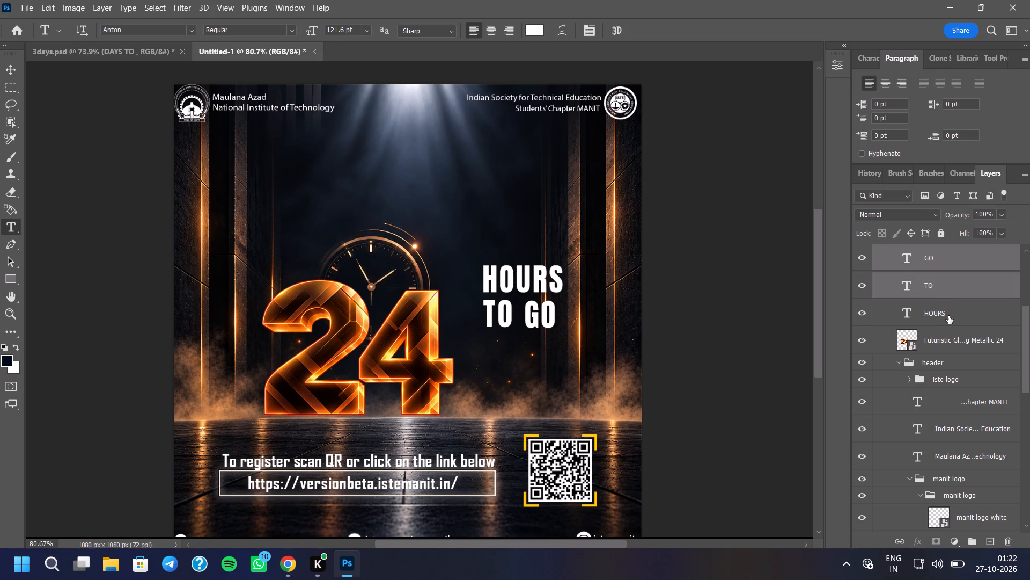
left_click(948, 316, "ctrl")
key("ctrl+t")
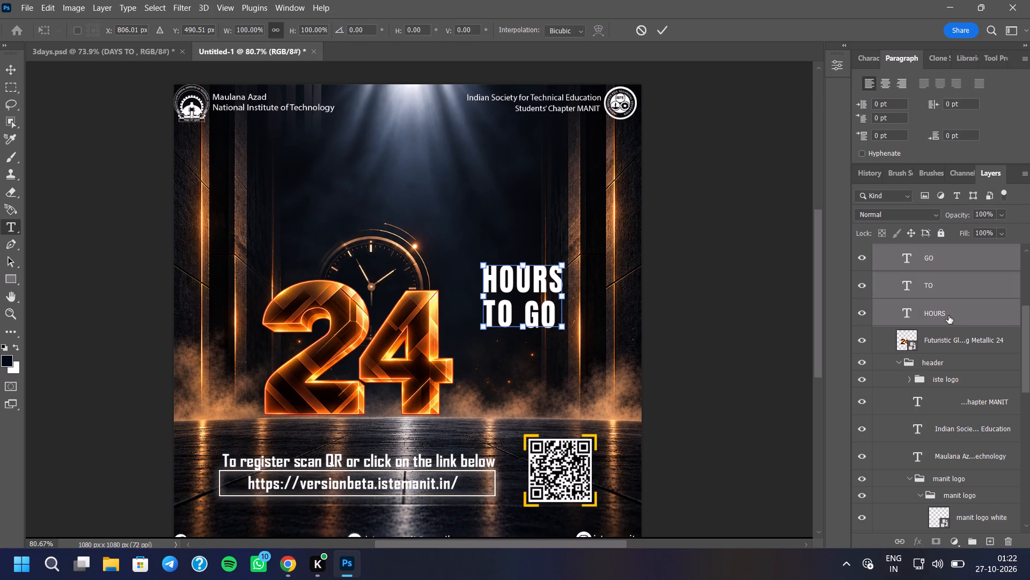
left_click_drag(532, 296, 524, 321)
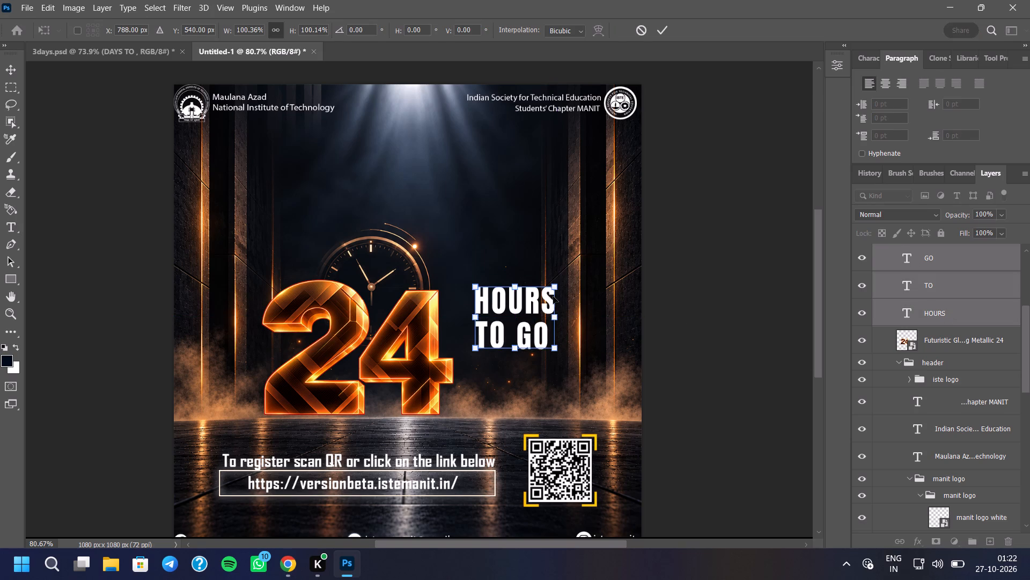
left_click_drag(558, 286, 579, 260)
left_click_drag(528, 302, 517, 328)
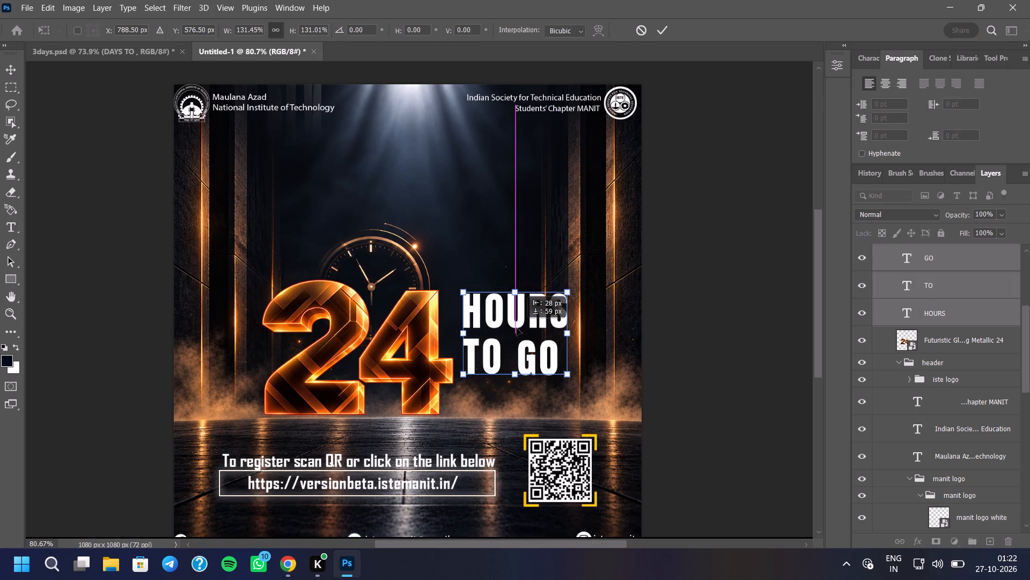
left_click_drag(517, 328, 520, 327)
left_click(289, 569)
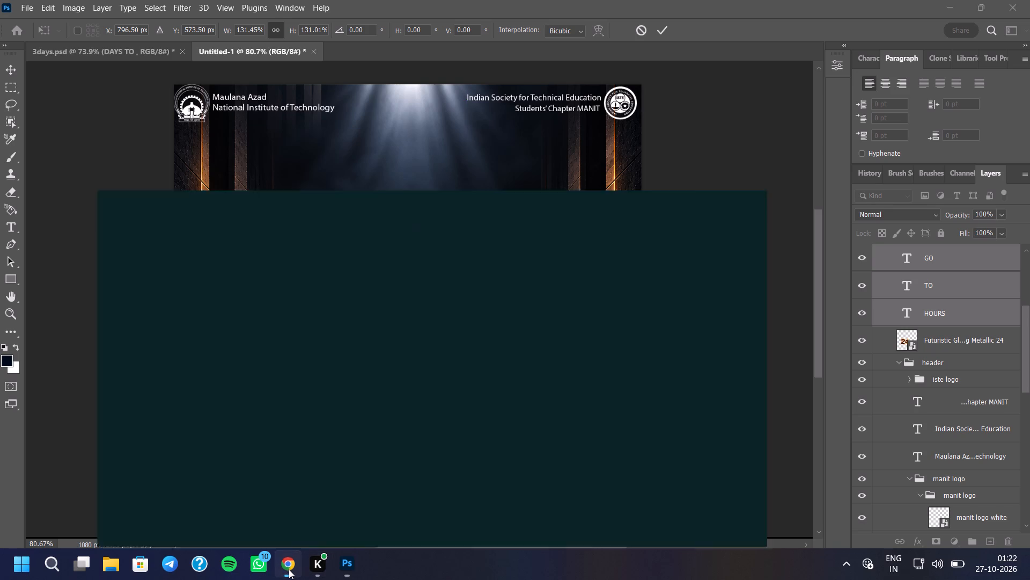
left_click(289, 569)
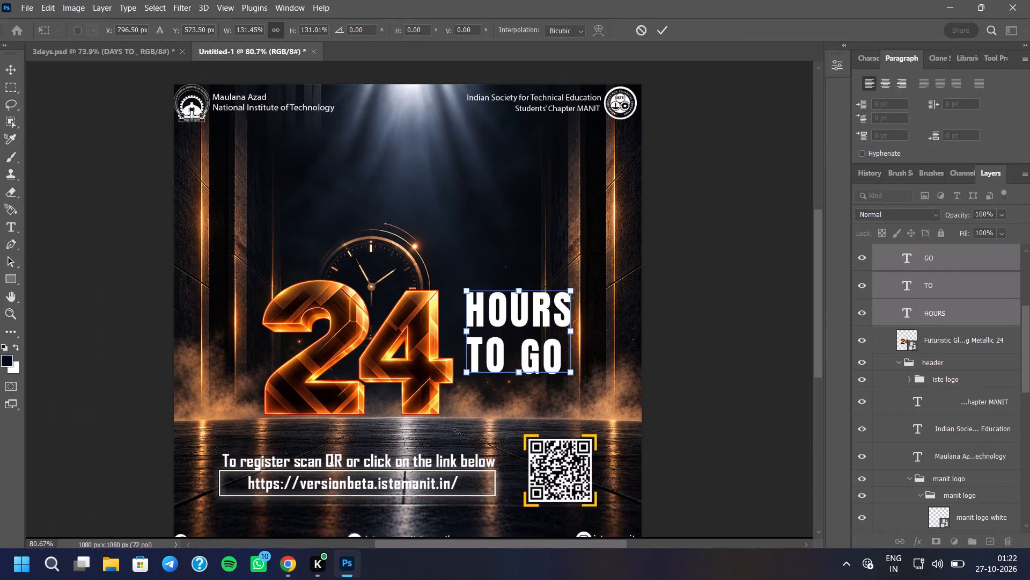
left_click(664, 33)
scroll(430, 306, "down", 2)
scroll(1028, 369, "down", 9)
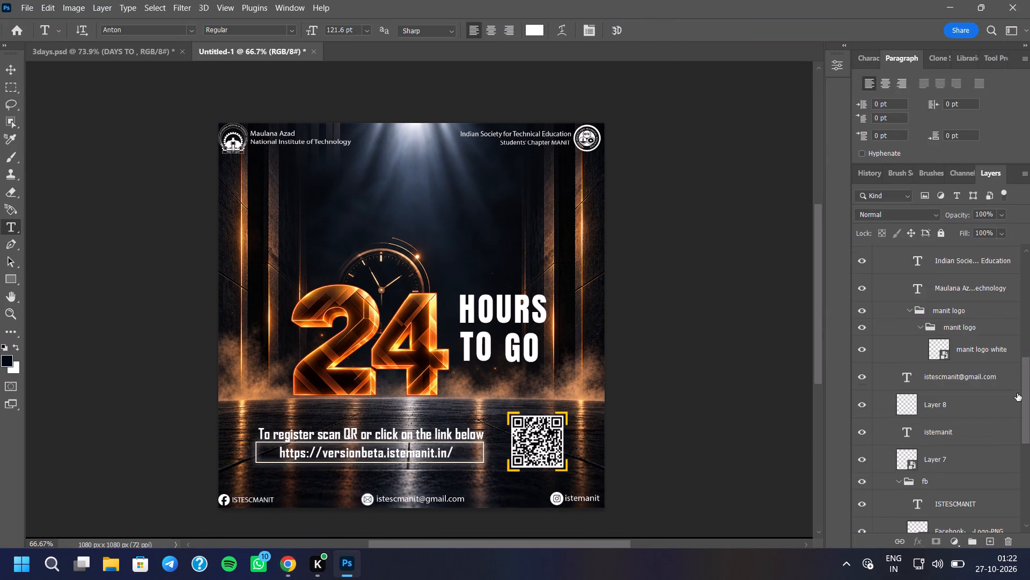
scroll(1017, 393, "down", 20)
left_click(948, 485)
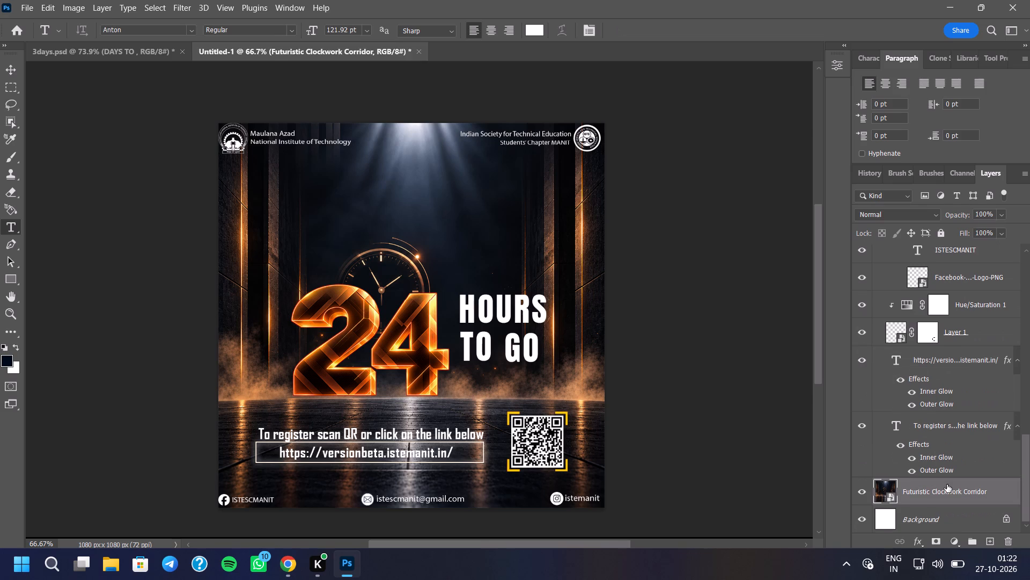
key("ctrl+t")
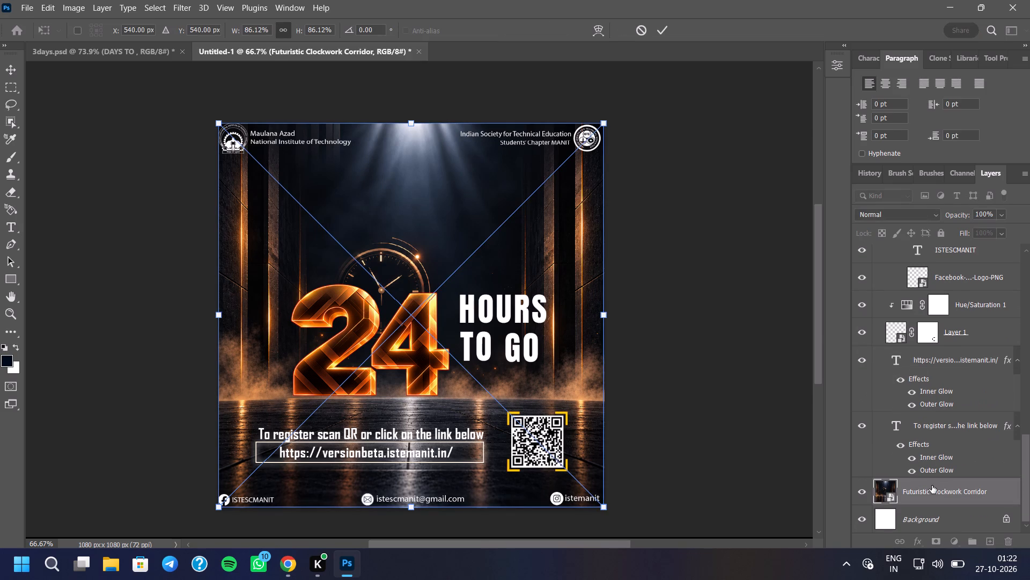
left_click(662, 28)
scroll(482, 366, "up", 2)
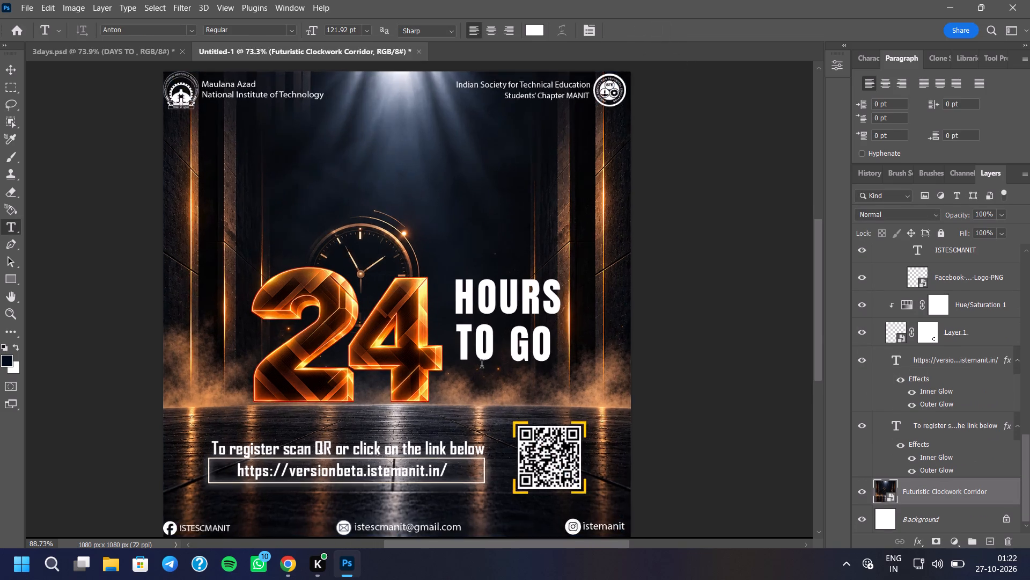
scroll(482, 366, "up", 3)
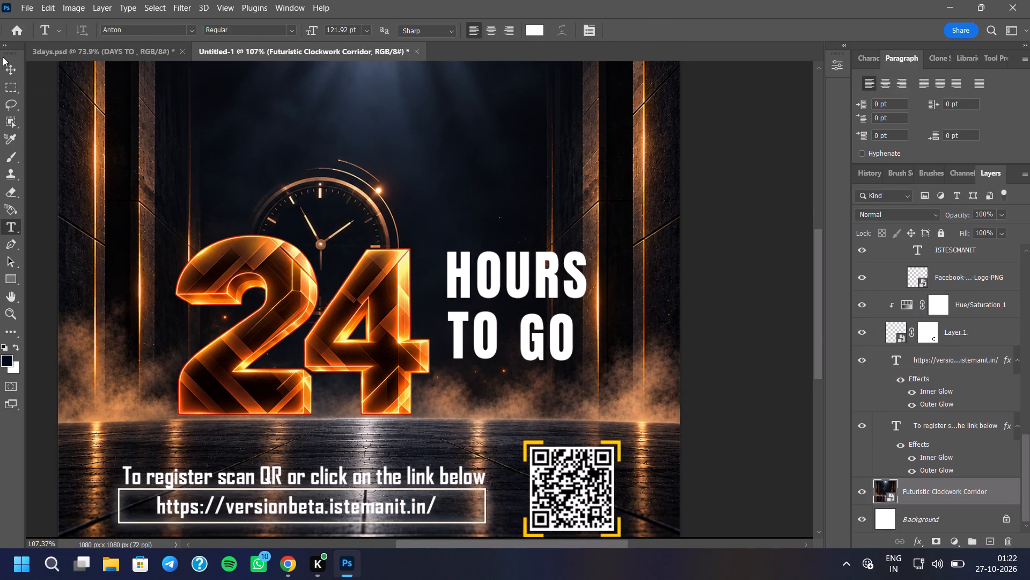
left_click(0, 70)
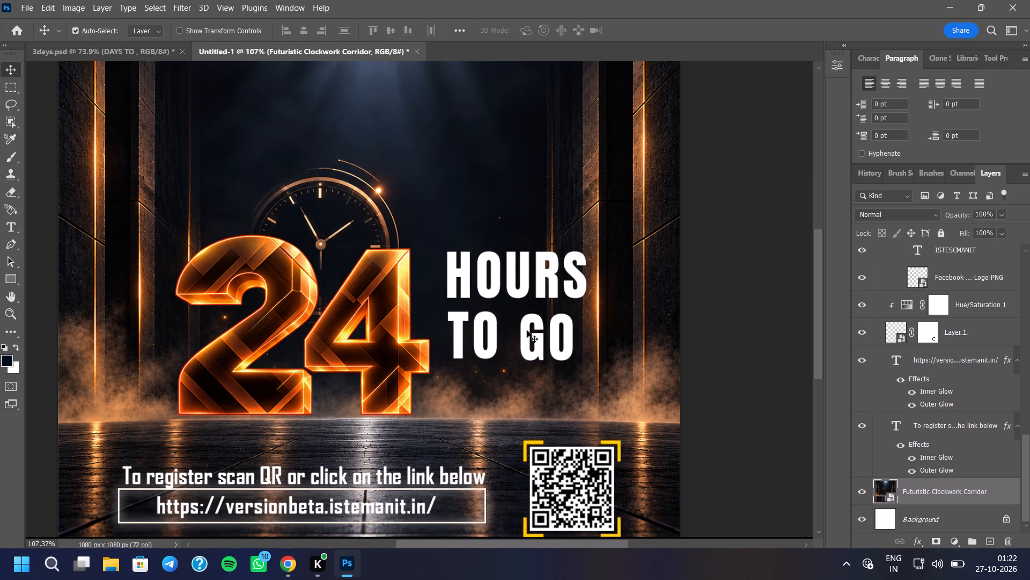
left_click(527, 330)
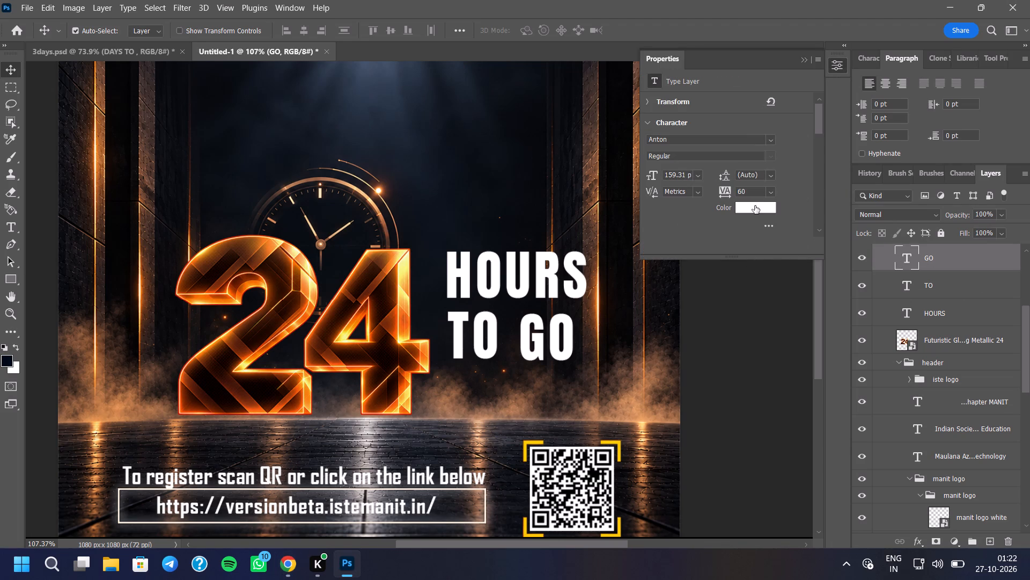
left_click(100, 43)
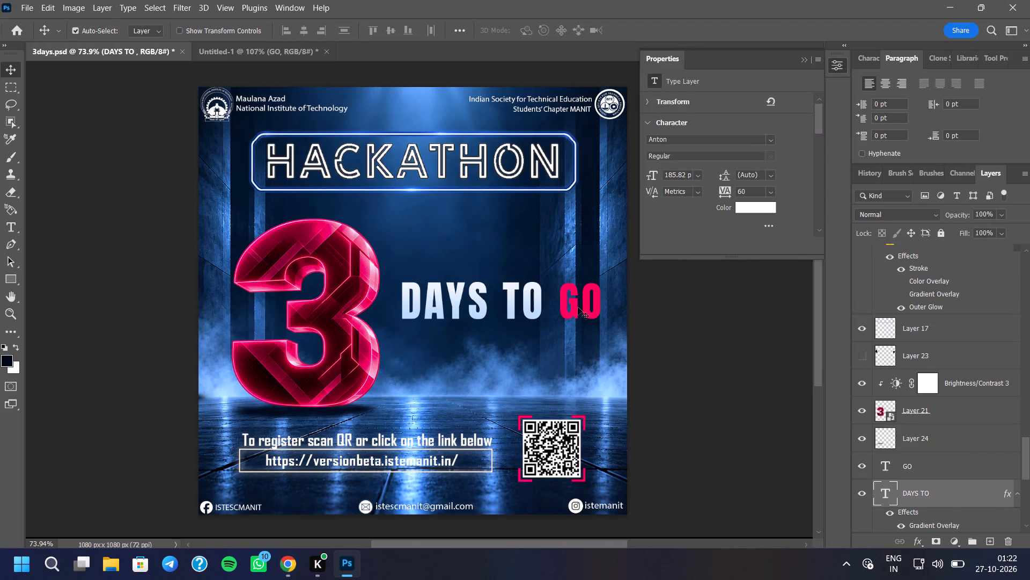
left_click(575, 306)
left_click(757, 206)
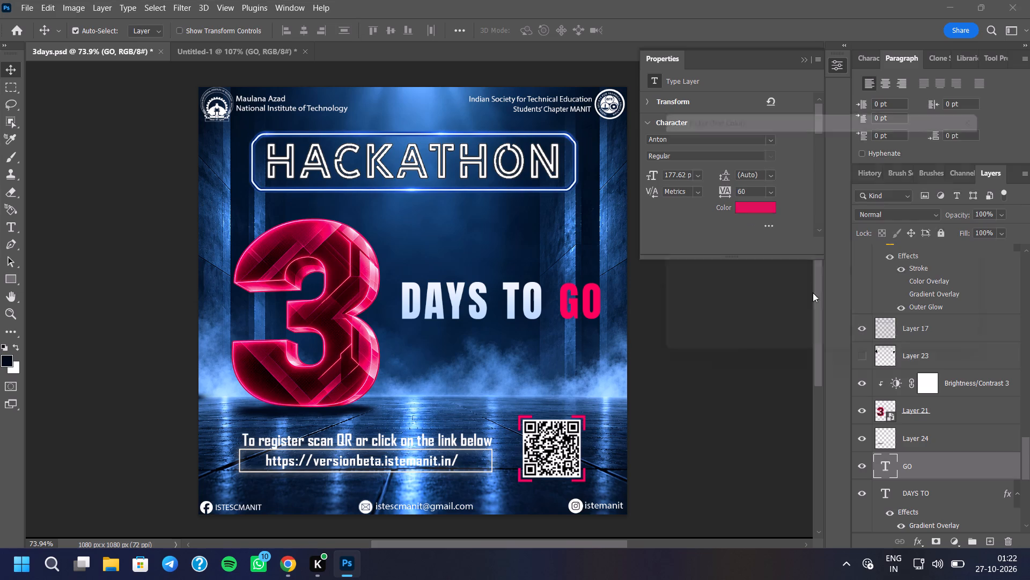
key("ctrl+c")
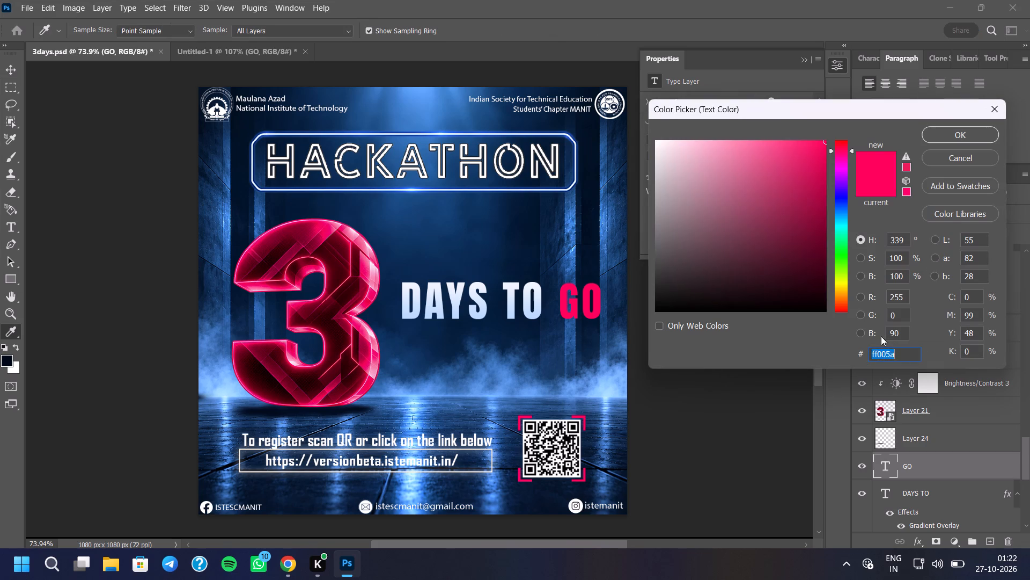
left_click(244, 46)
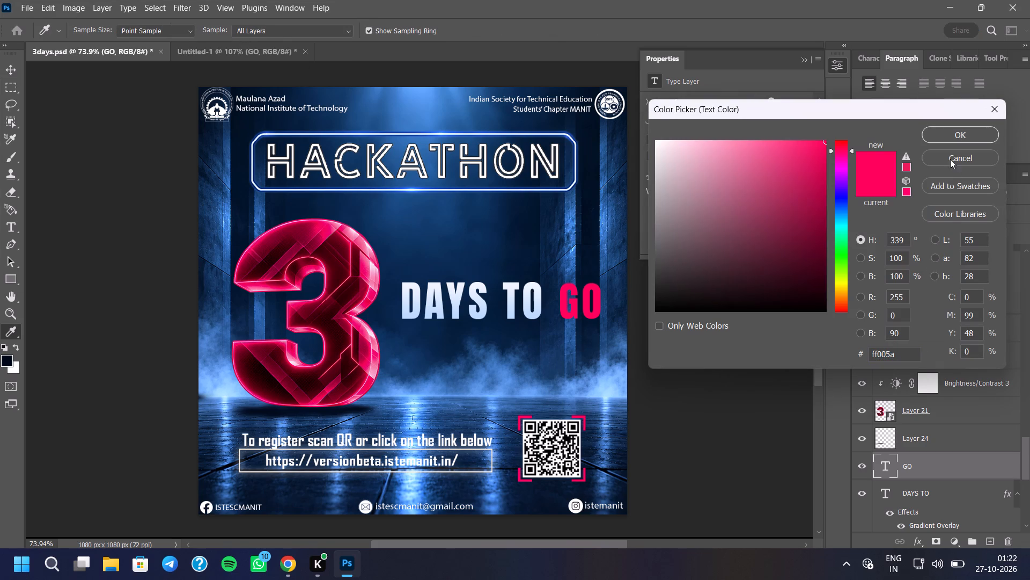
left_click(950, 159)
Set the GO text colour in the 24-hours poster to ff005a.
left_click(224, 47)
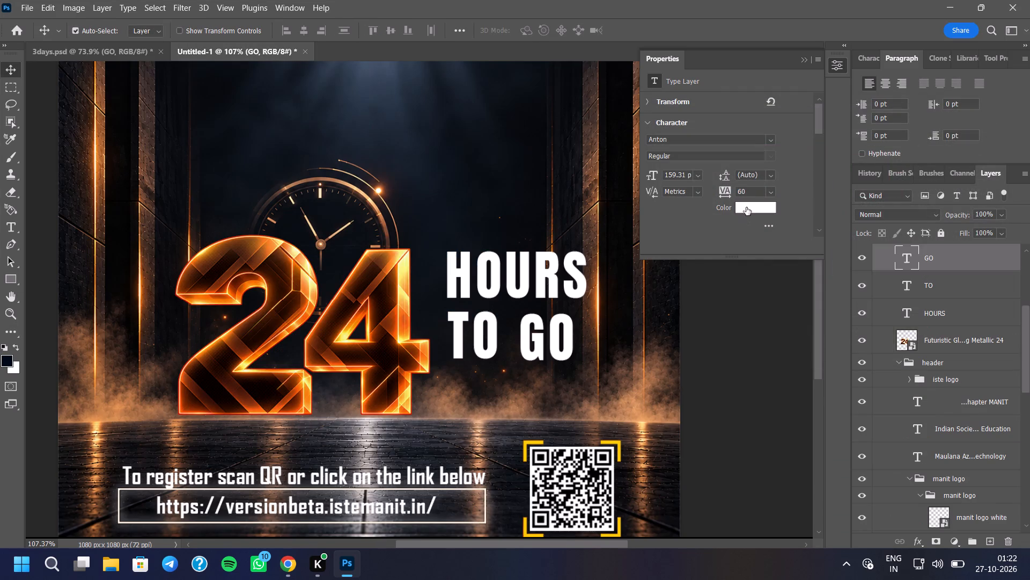
left_click(747, 207)
key("ctrl+v")
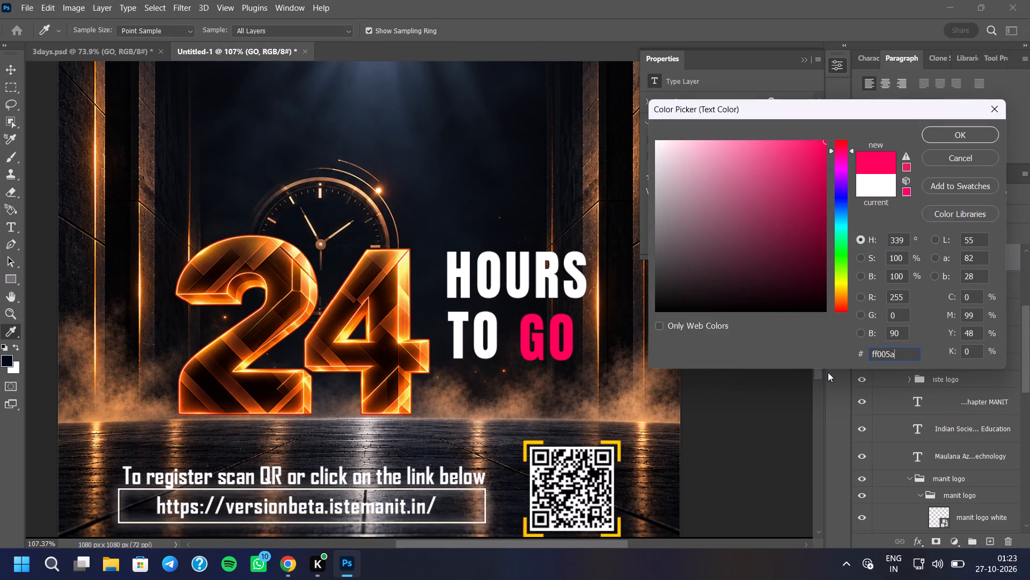
left_click(954, 137)
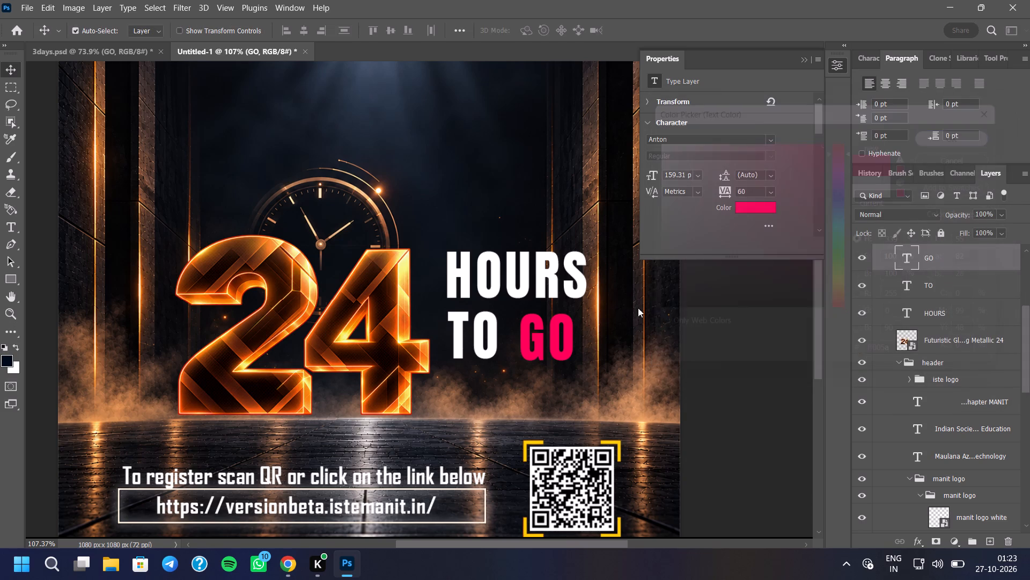
left_click(806, 60)
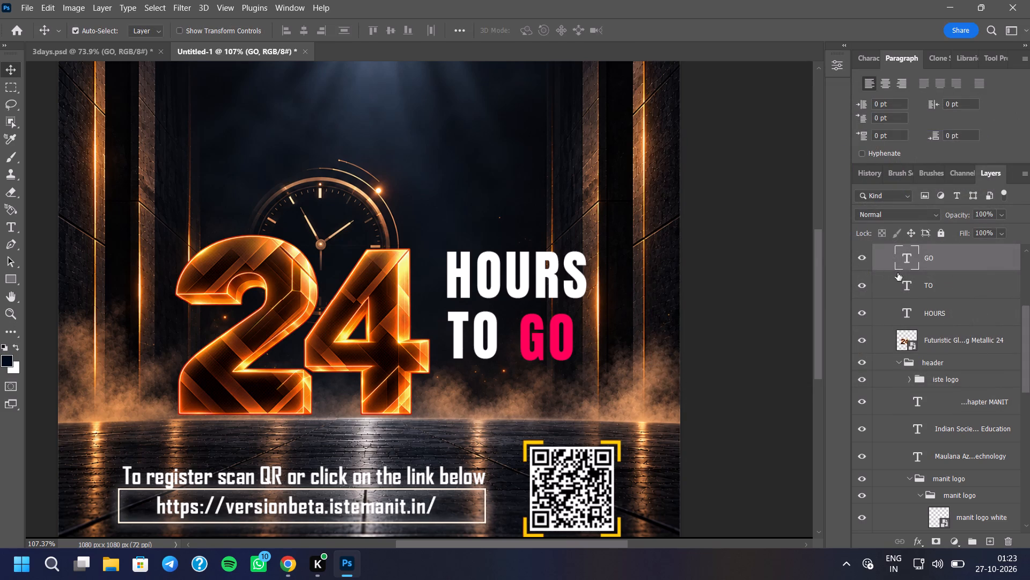
Enable an Outer Glow layer style on the HOURS text, trying Stroke, Inner Shadow and Color Overlay without keeping them.
left_click(943, 308)
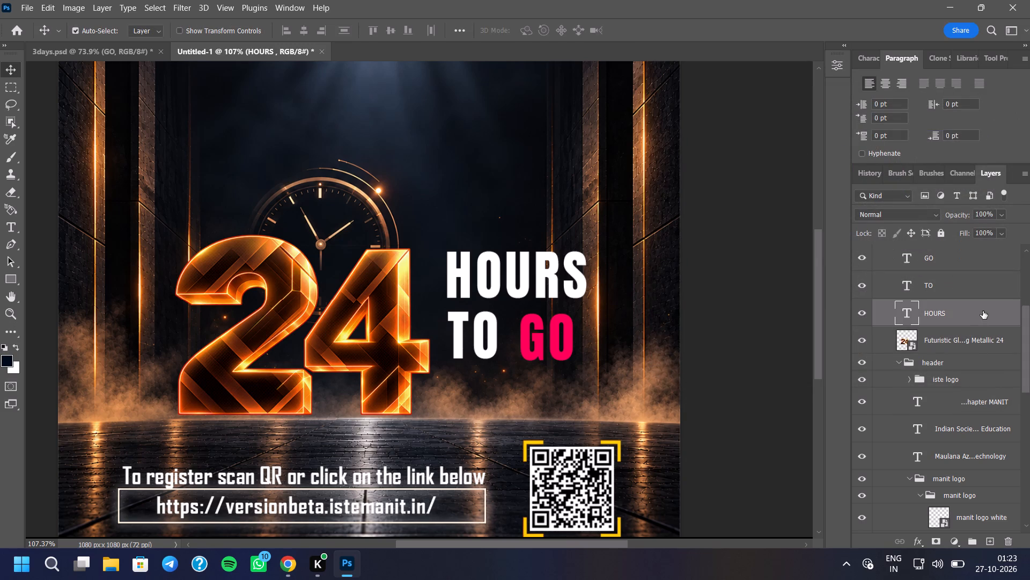
double_click(983, 311)
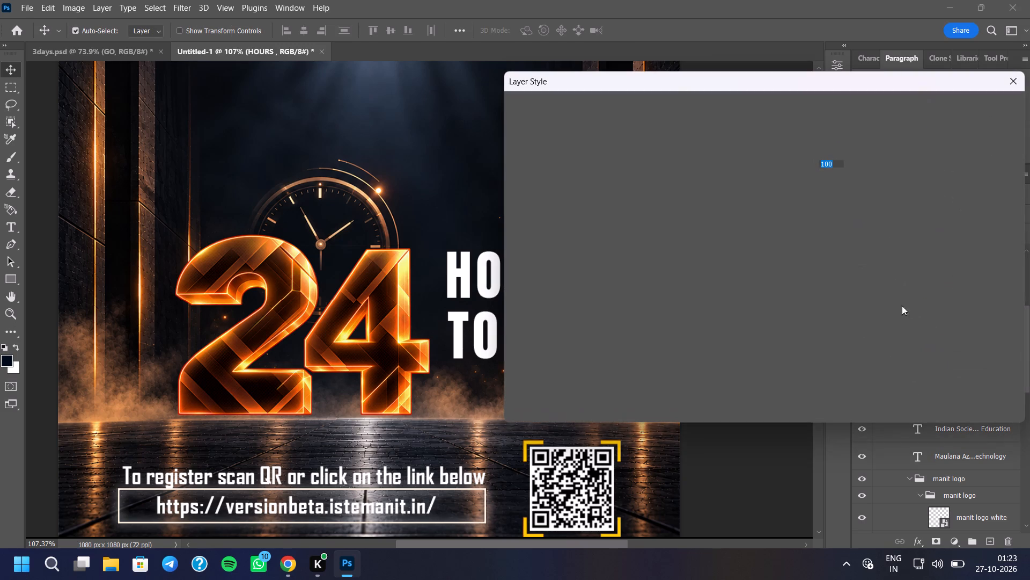
left_click_drag(607, 80, 697, 79)
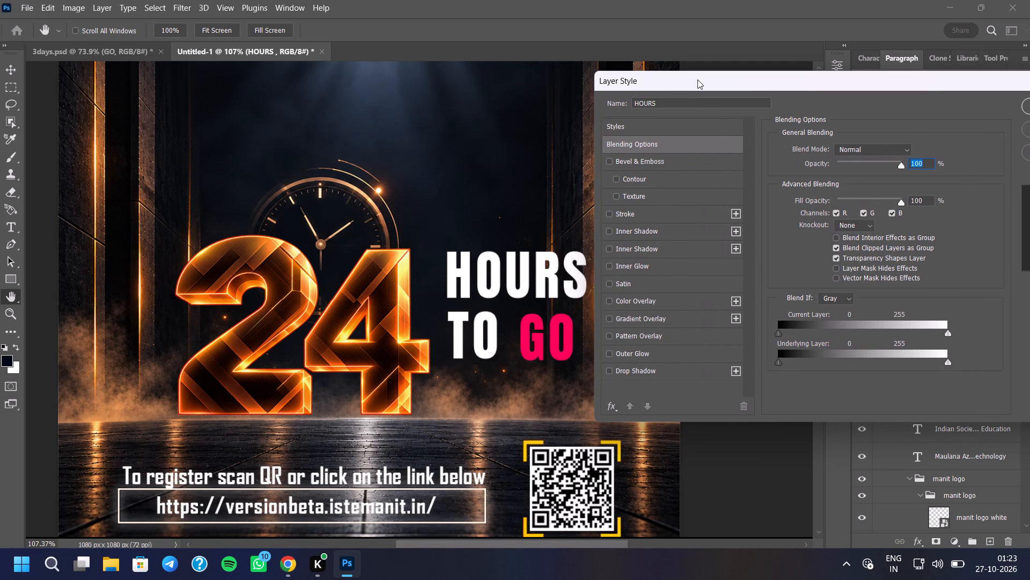
left_click(610, 208)
left_click(610, 208)
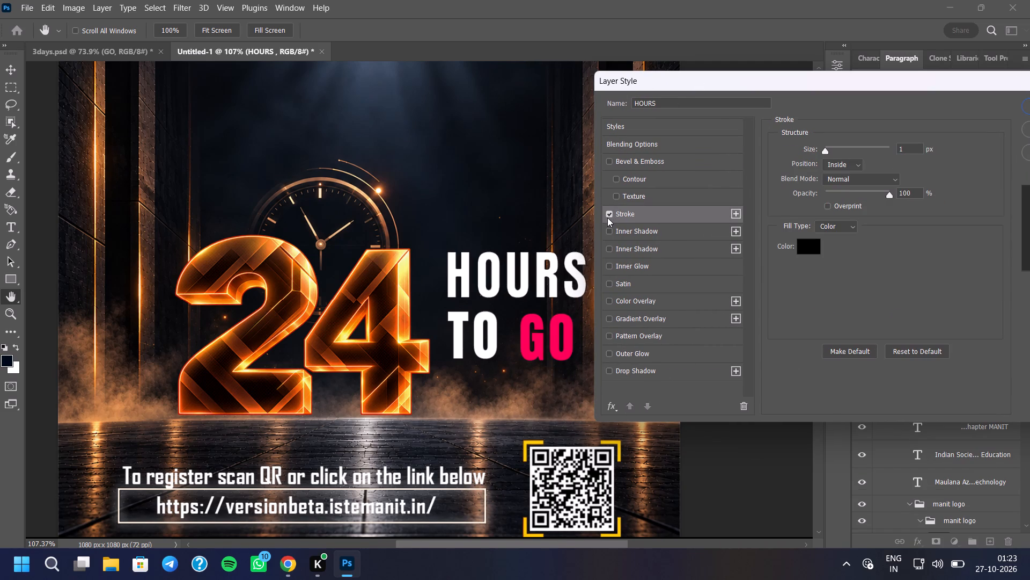
left_click(607, 217)
left_click(609, 227)
left_click(609, 228)
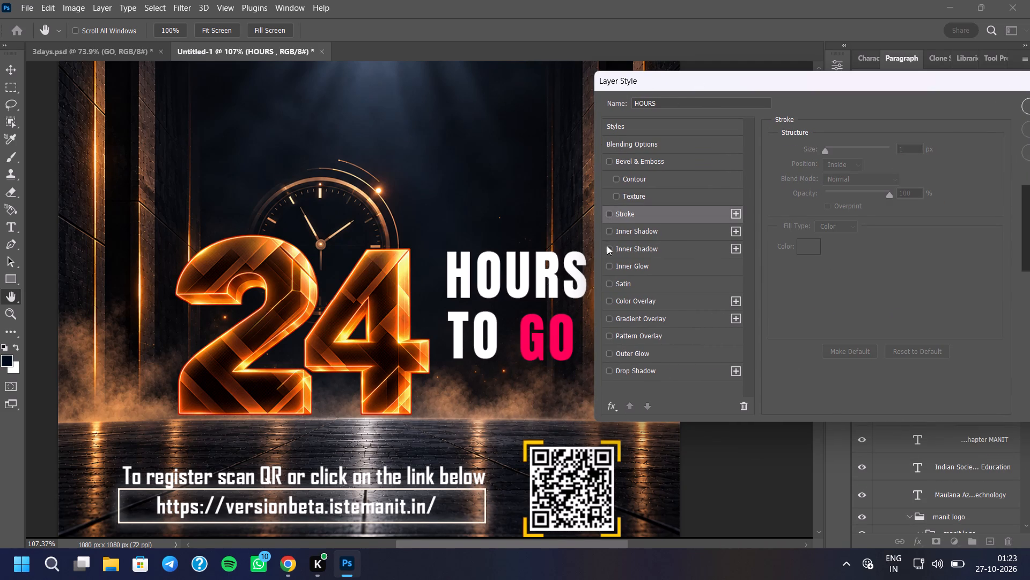
left_click(611, 352)
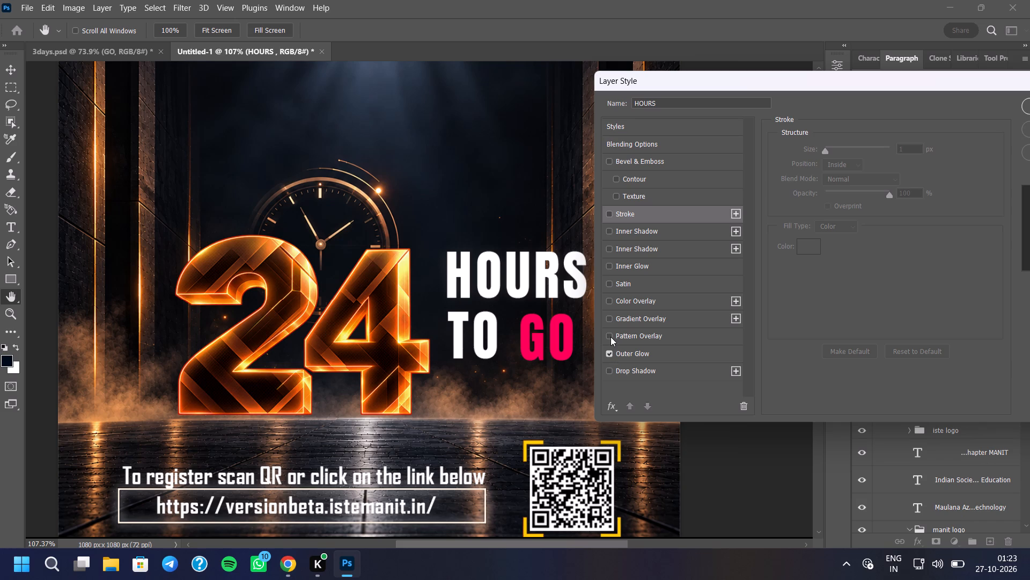
double_click(607, 300)
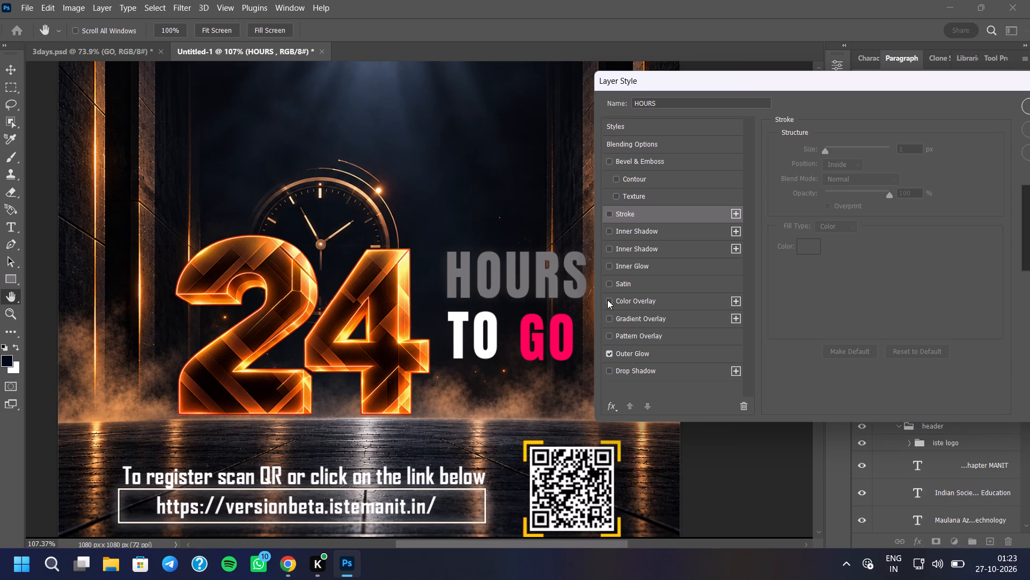
Enable a Gradient Overlay on the HOURS text and open its gradient for editing.
left_click(678, 321)
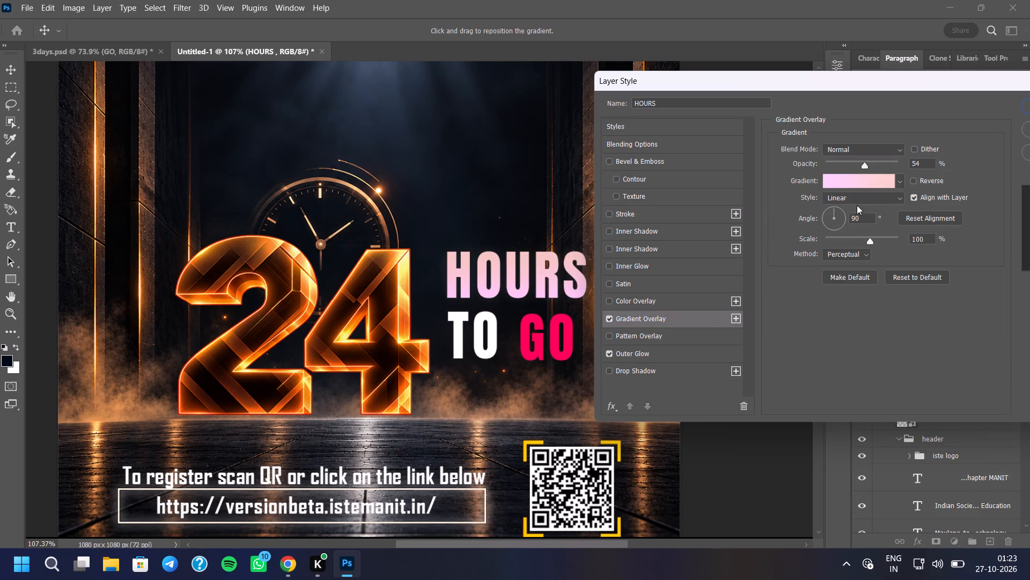
left_click(897, 179)
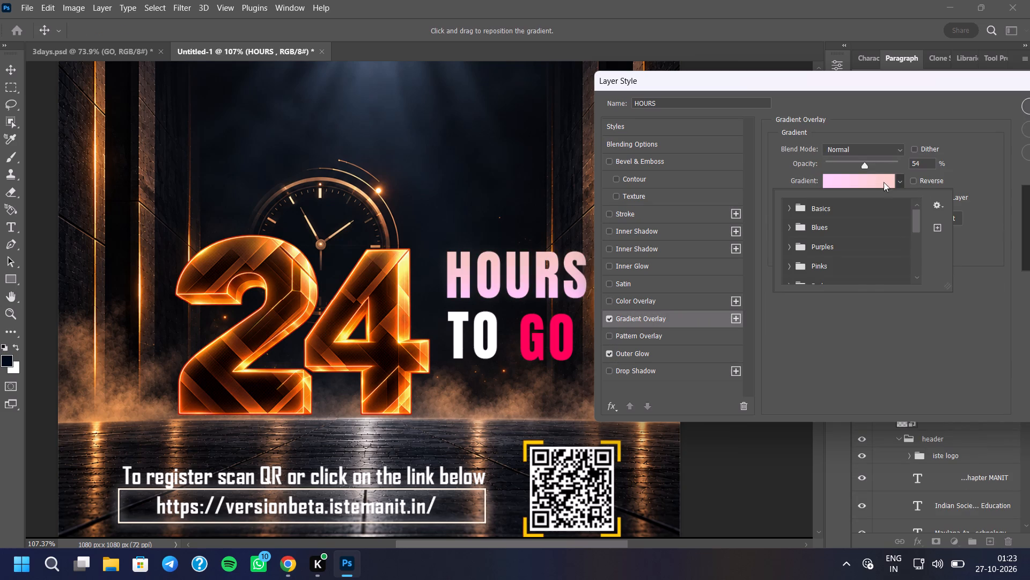
left_click(879, 178)
Browse the gradient presets and choose Orange_02 from the Oranges group for the HOURS overlay, trying neighbouring orange presets first.
left_click_drag(666, 125, 723, 120)
scroll(710, 195, "down", 14)
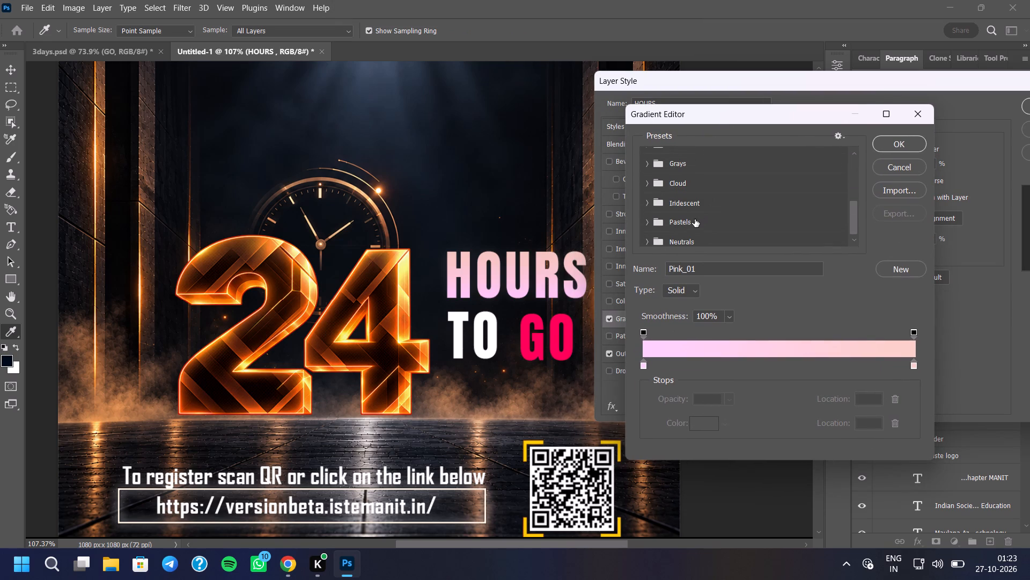
scroll(695, 219, "down", 4)
scroll(694, 220, "up", 7)
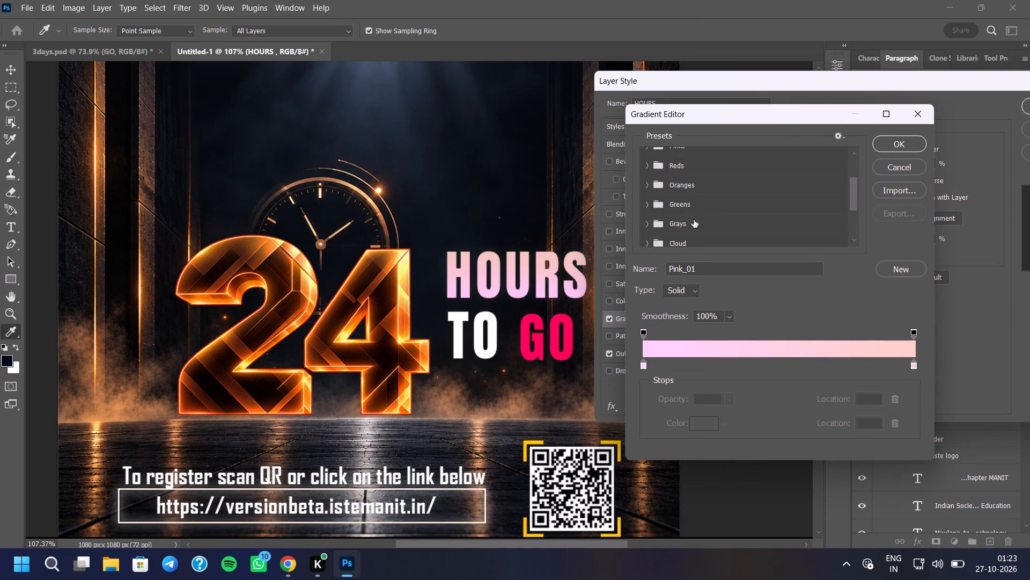
scroll(691, 218, "up", 11)
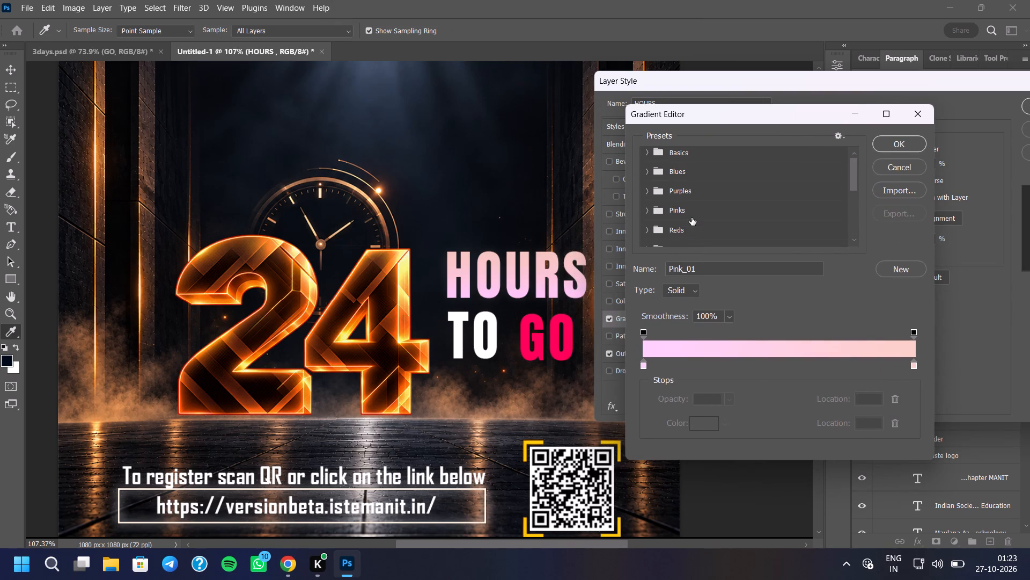
left_click(680, 153)
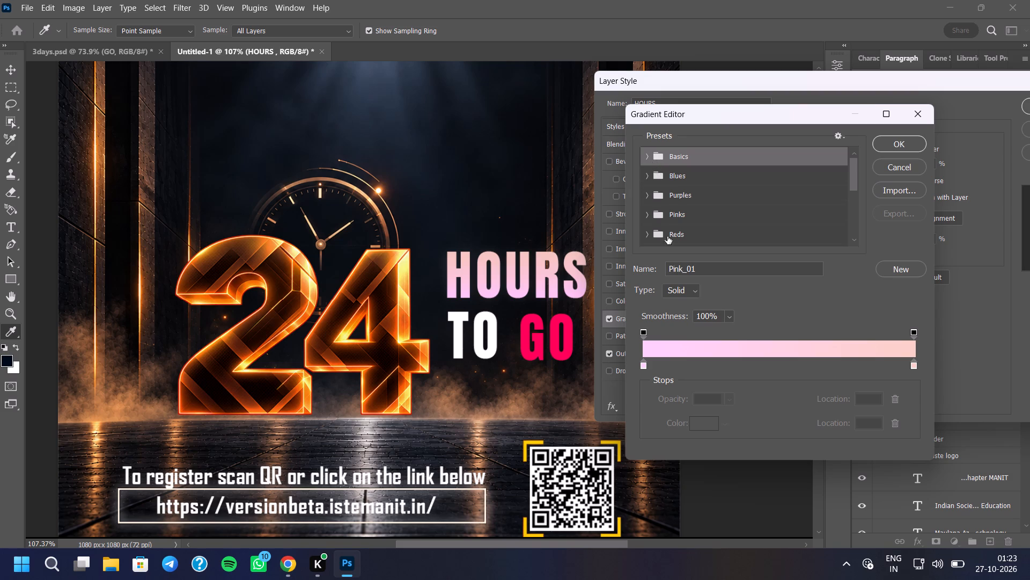
scroll(671, 238, "down", 3)
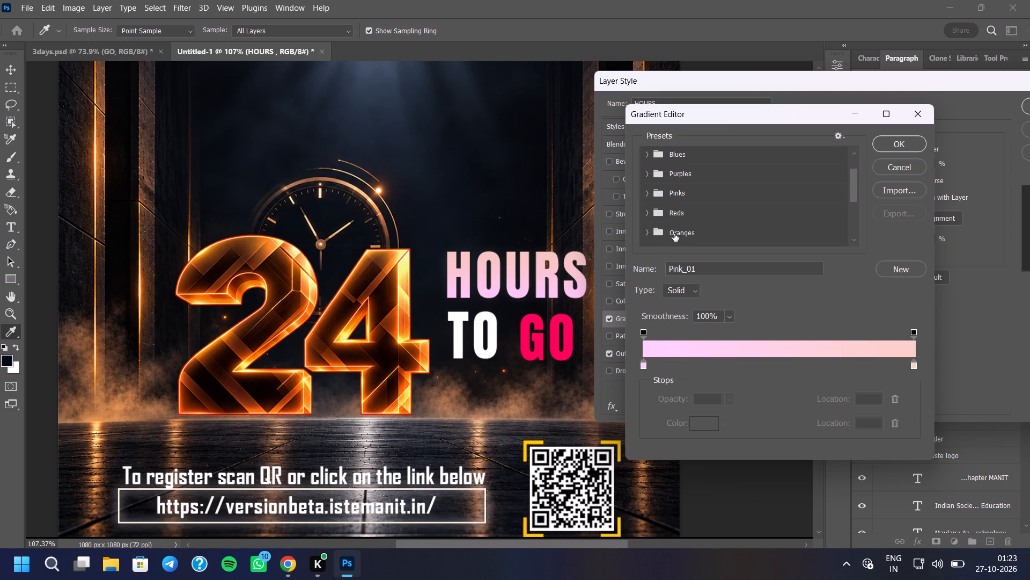
scroll(674, 233, "up", 7)
scroll(672, 194, "down", 13)
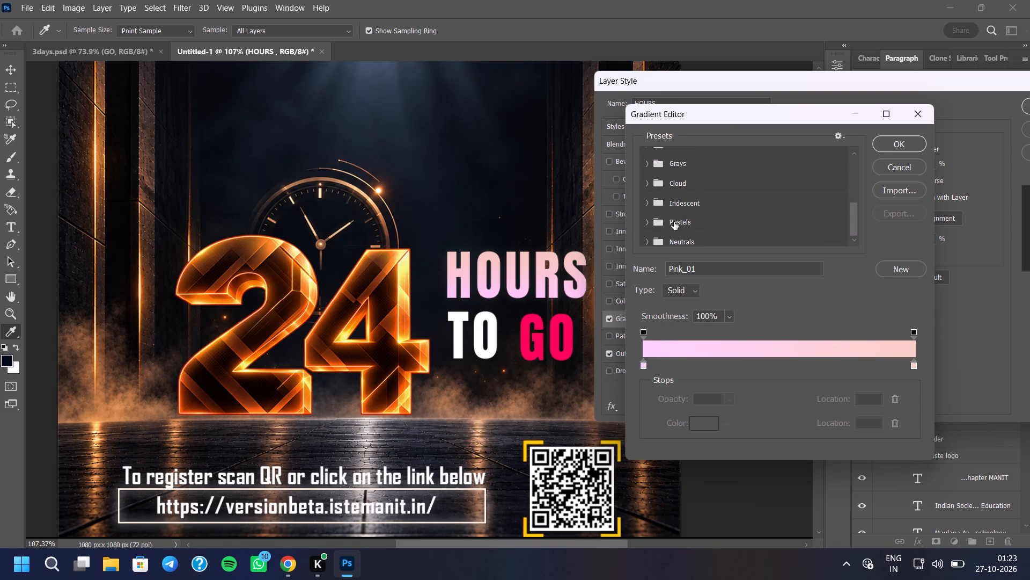
scroll(672, 202, "up", 5)
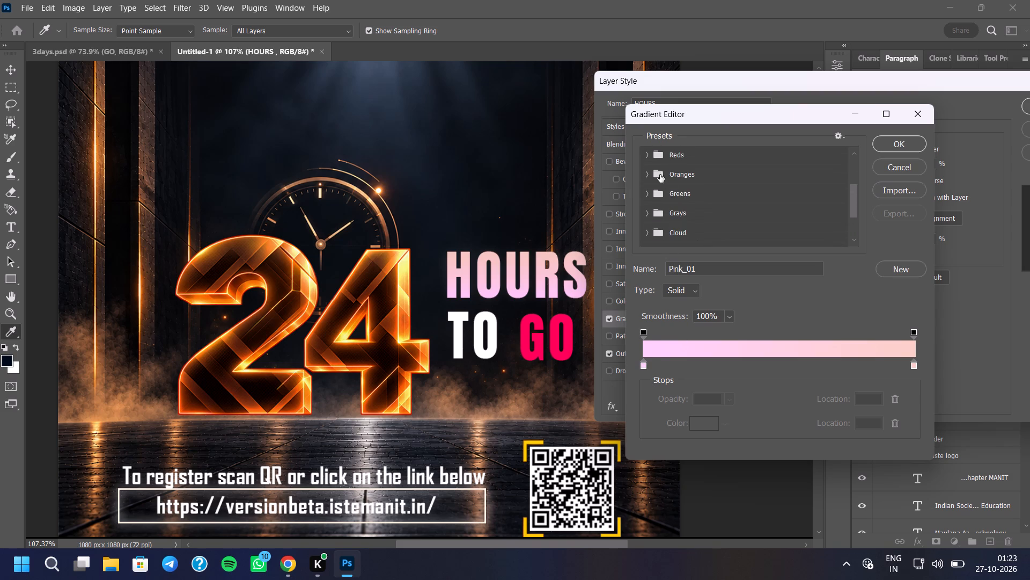
left_click(649, 155)
left_click(642, 197)
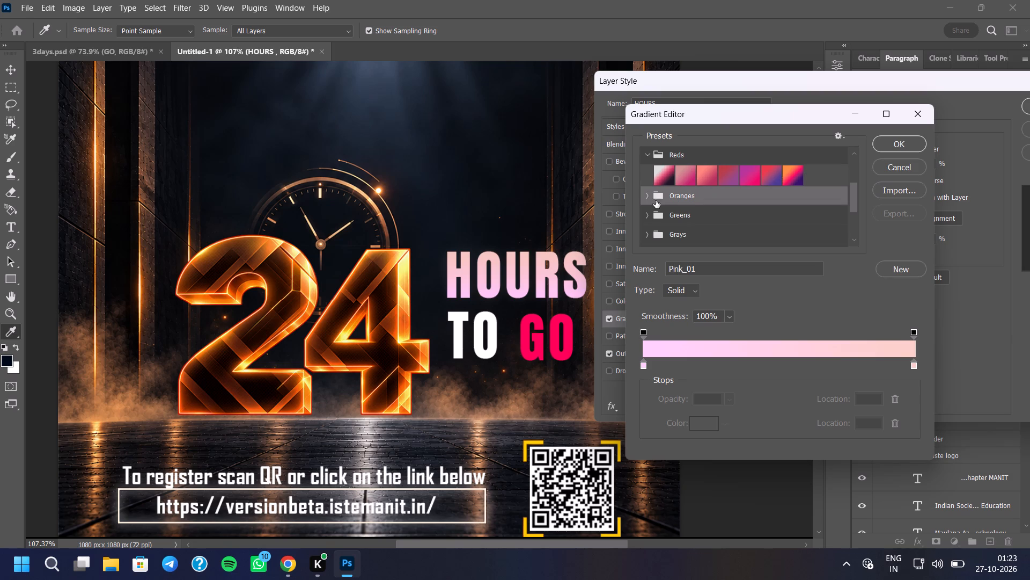
left_click(649, 197)
left_click(660, 211)
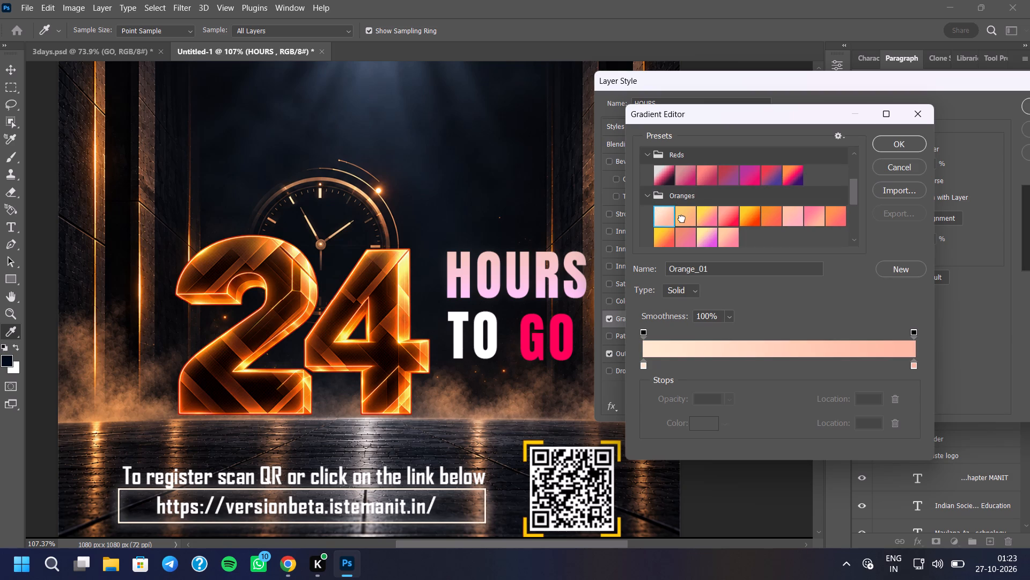
left_click(682, 218)
left_click(706, 219)
left_click(681, 215)
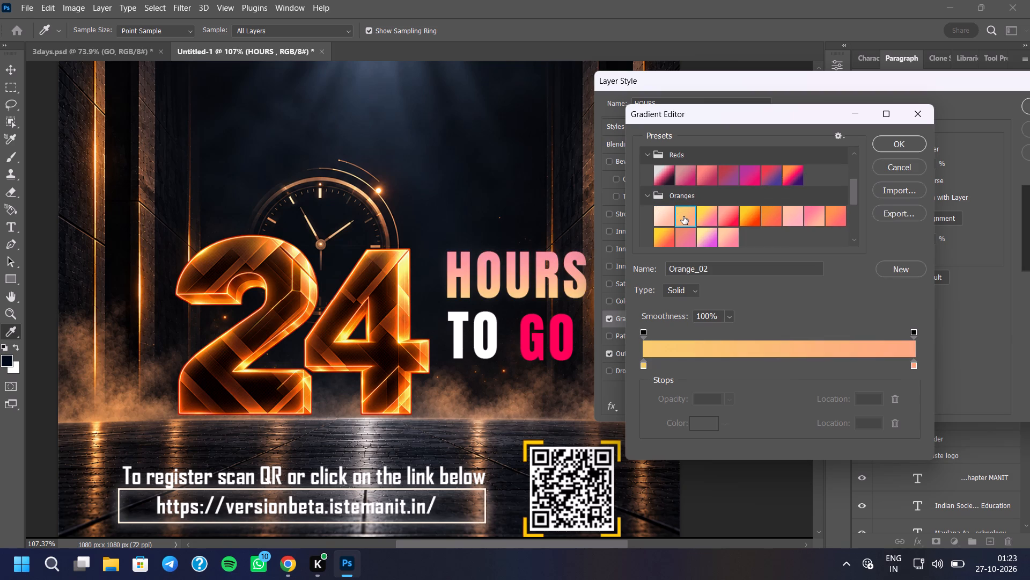
Check the HOURS text colouring against the ChatGPT reference poster in Chrome, and return to Photoshop.
left_click(288, 564)
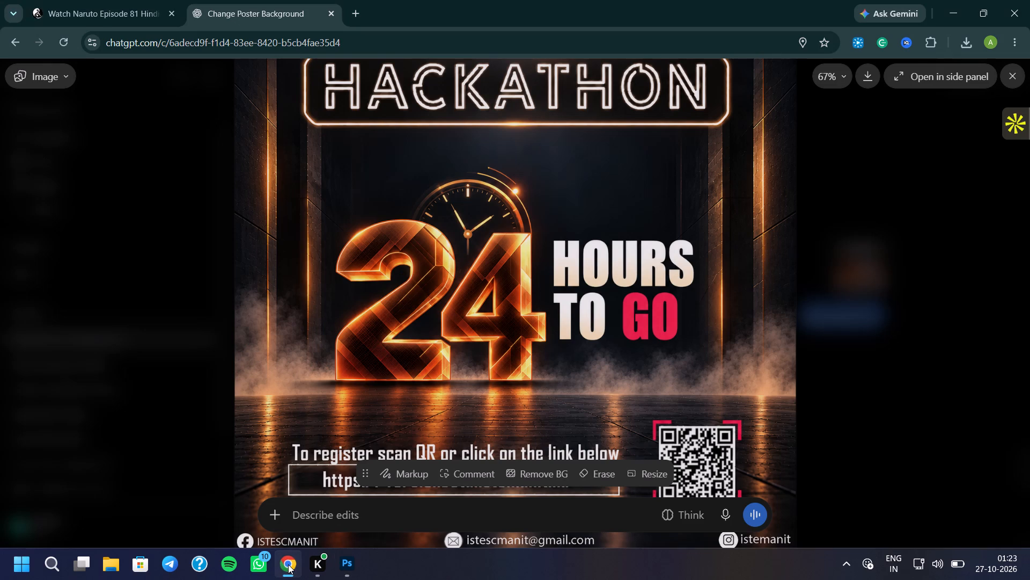
left_click(288, 564)
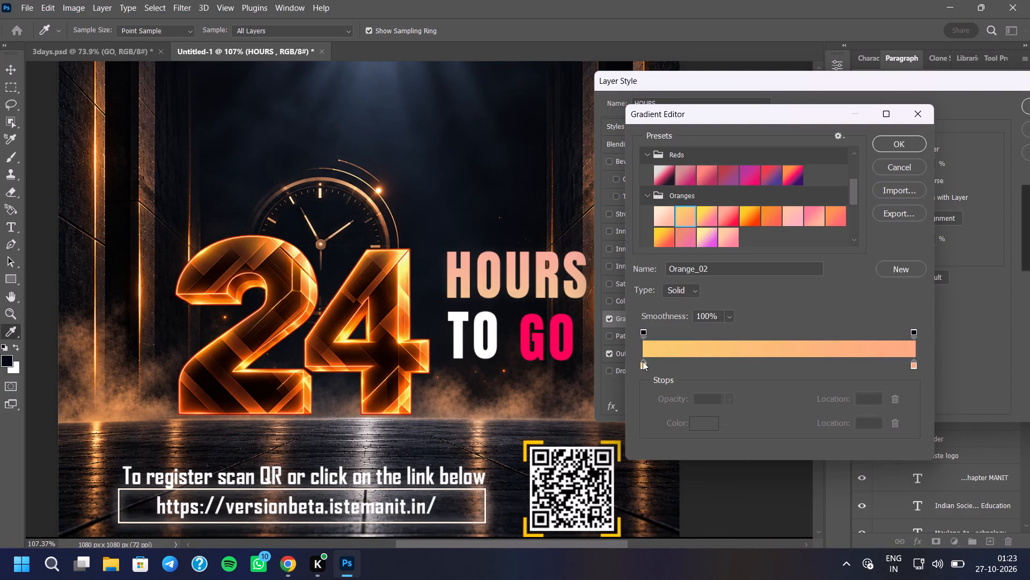
Set the gradient's end stop at location 100 to white and shift the colour midpoint toward the orange end.
left_click(915, 363)
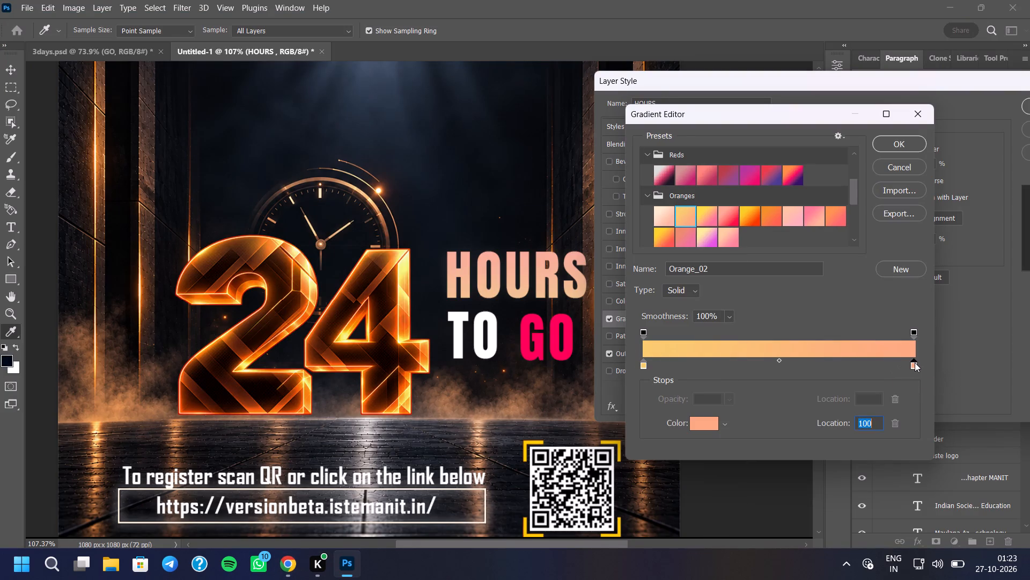
left_click(690, 431)
left_click_drag(666, 217, 638, 127)
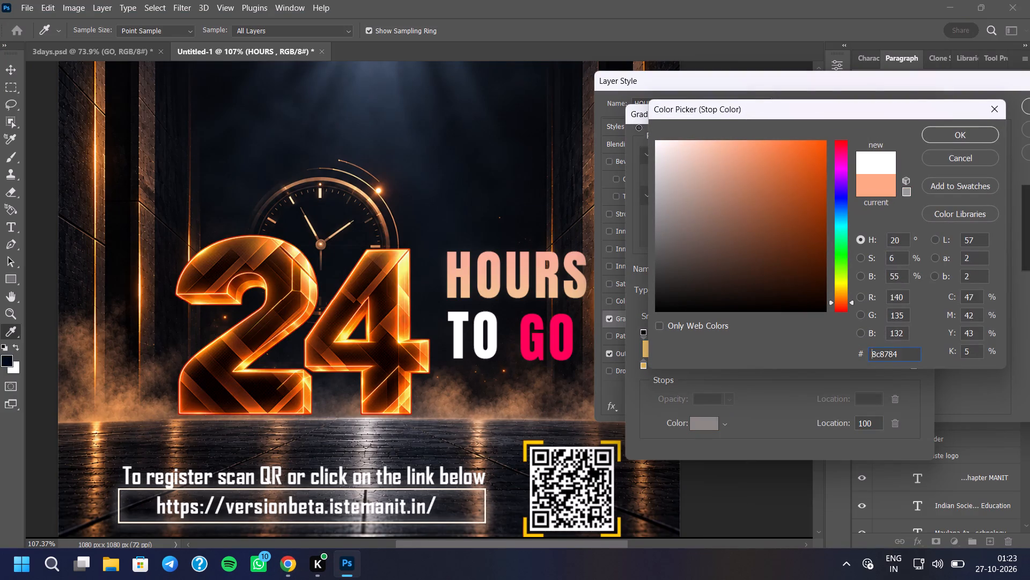
left_click_drag(638, 127, 630, 119)
left_click(947, 133)
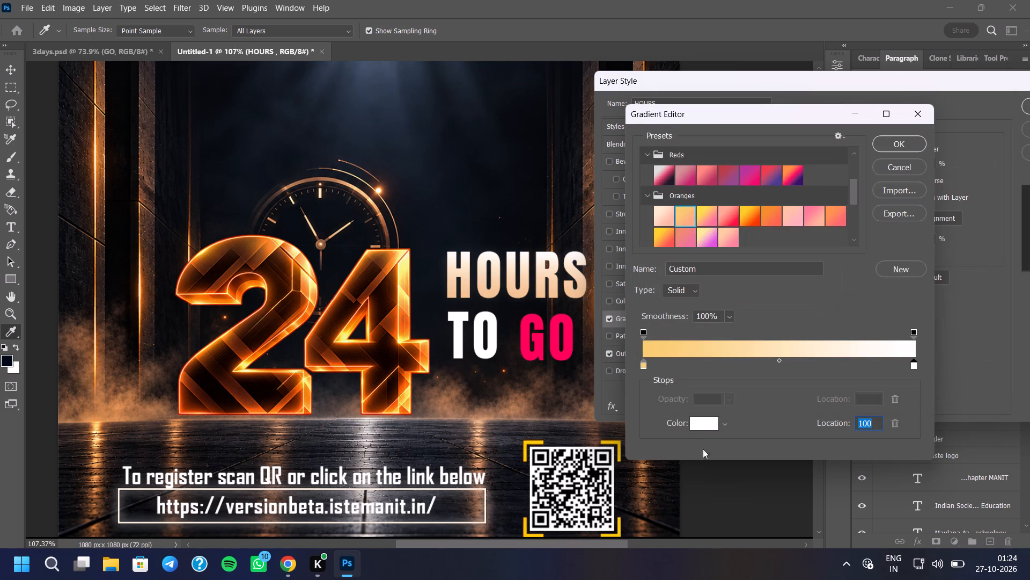
left_click_drag(779, 359, 739, 363)
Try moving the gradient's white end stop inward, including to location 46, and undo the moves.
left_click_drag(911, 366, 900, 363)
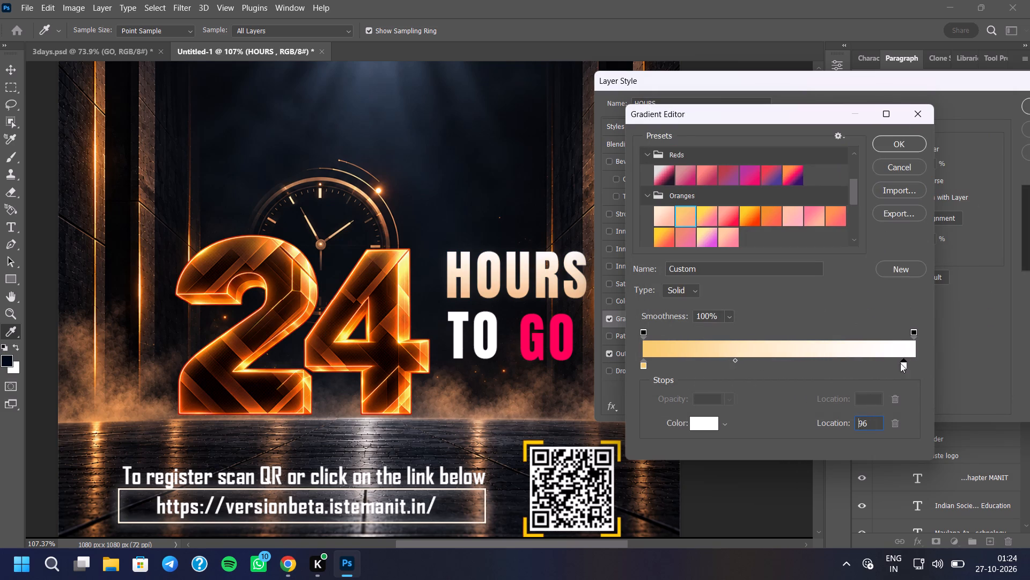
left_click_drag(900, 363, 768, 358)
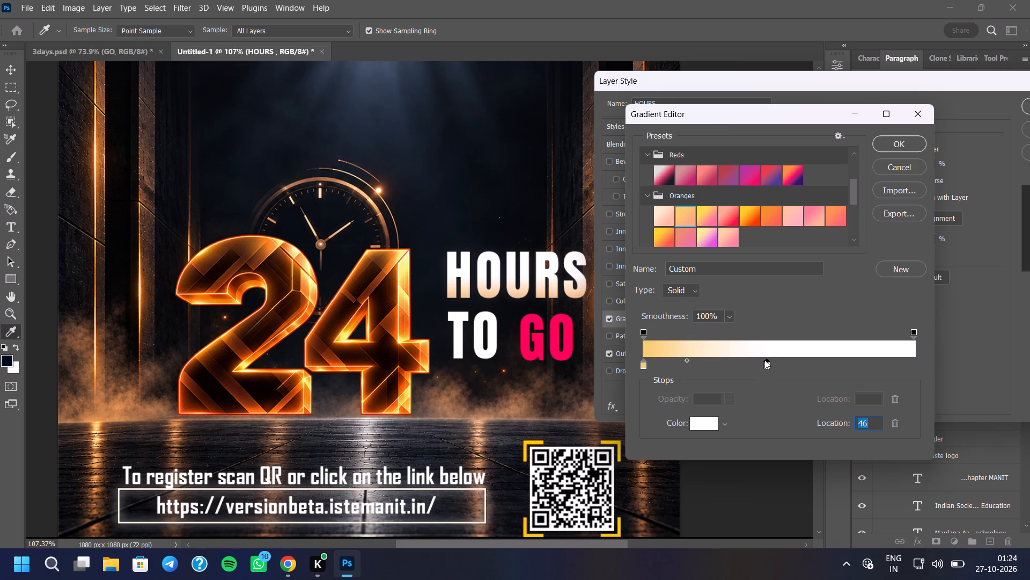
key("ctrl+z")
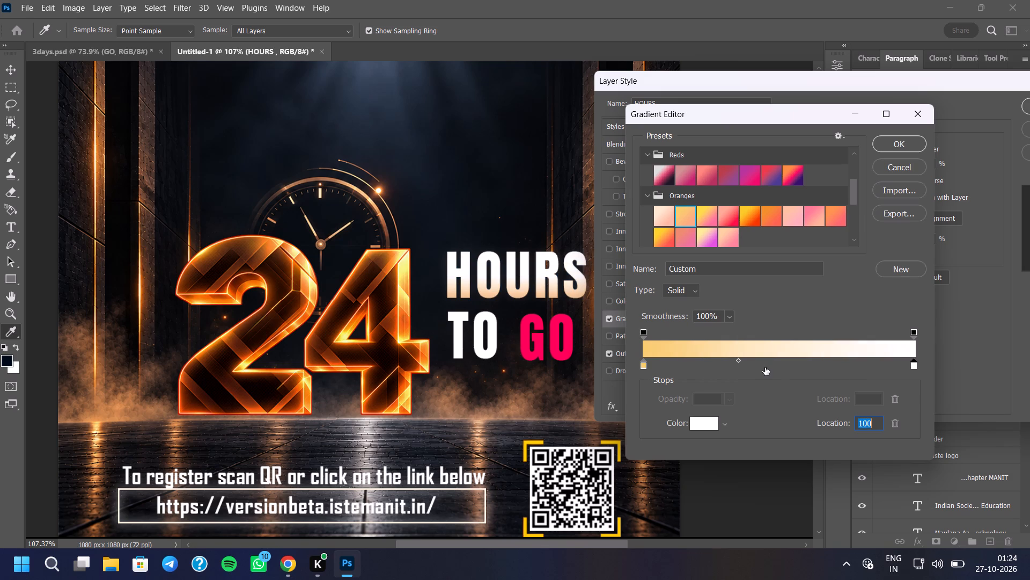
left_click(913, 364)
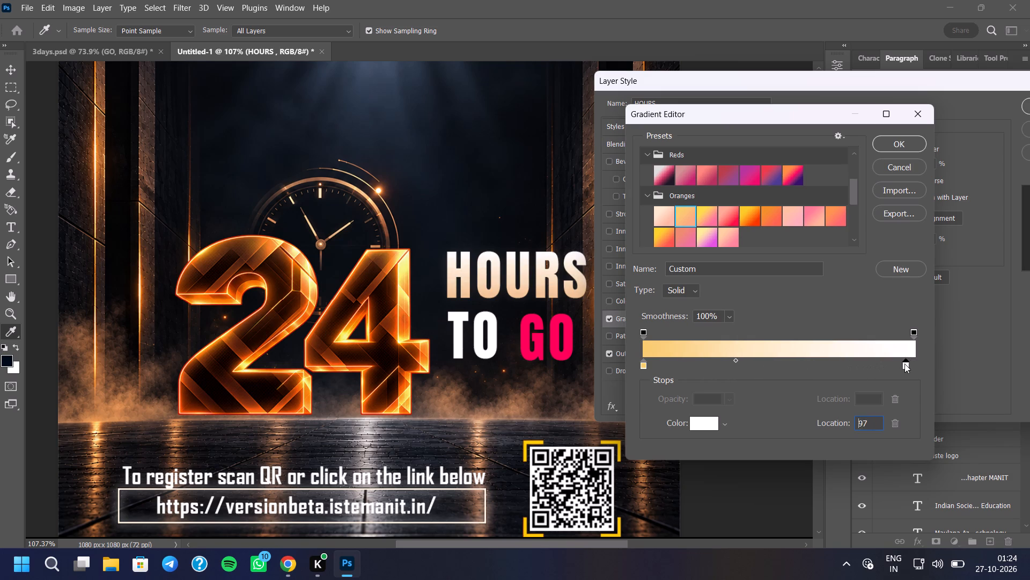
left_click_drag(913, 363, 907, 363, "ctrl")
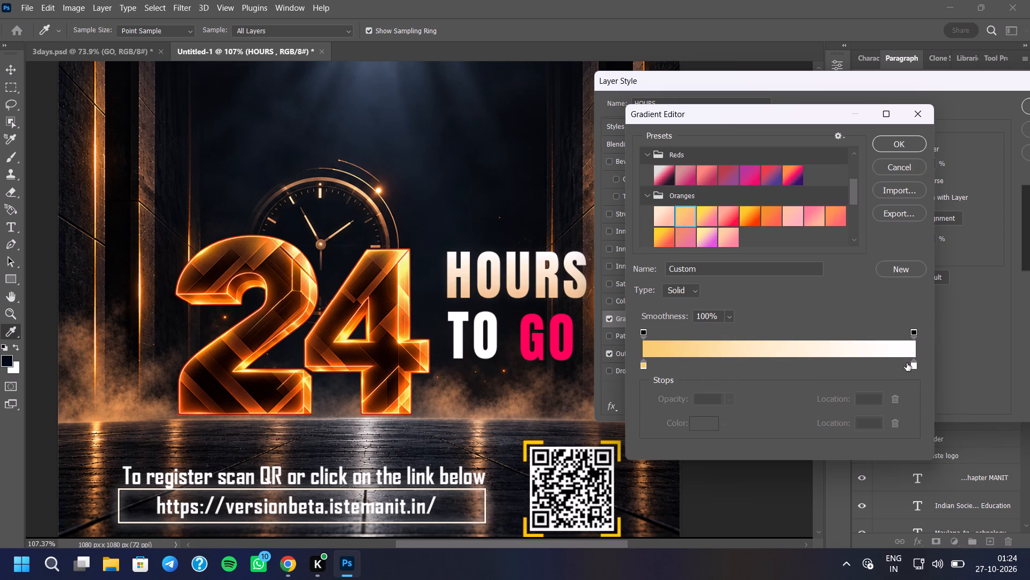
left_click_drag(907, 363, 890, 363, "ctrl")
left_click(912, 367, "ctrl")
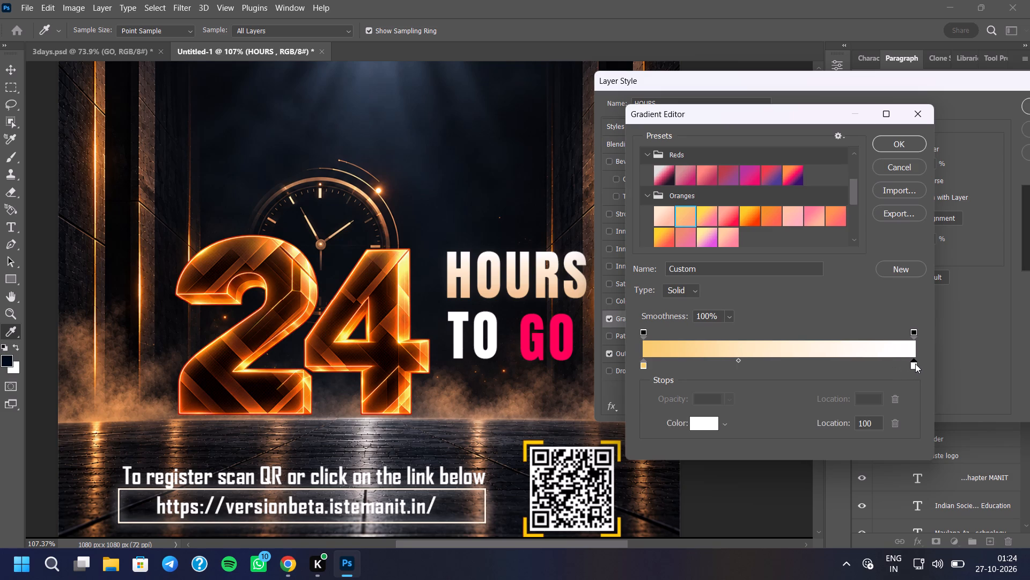
Duplicate the gradient's white end stop and place the copy at location 66.
left_click_drag(911, 366, 895, 366, "alt")
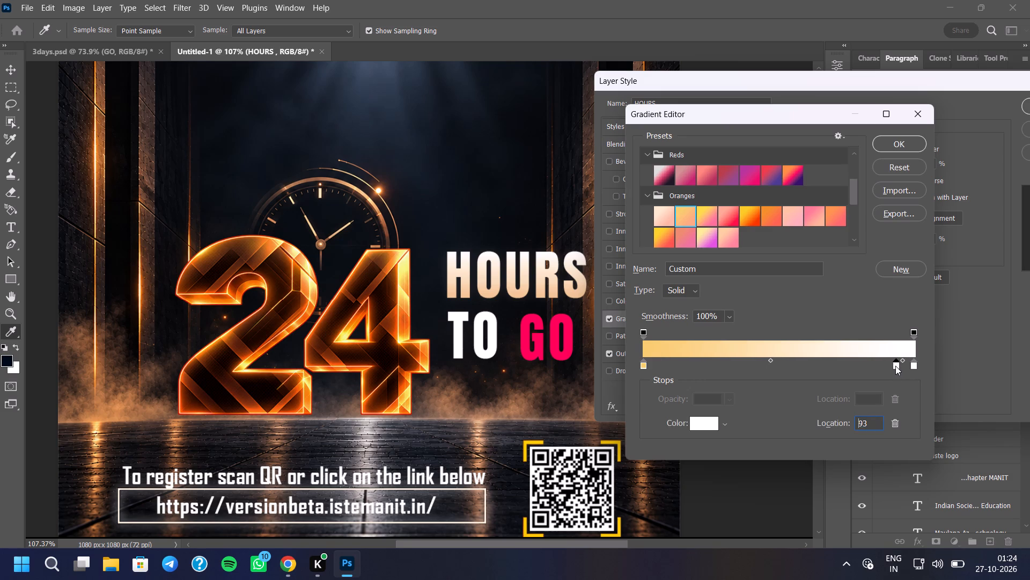
left_click_drag(895, 366, 835, 368, "alt")
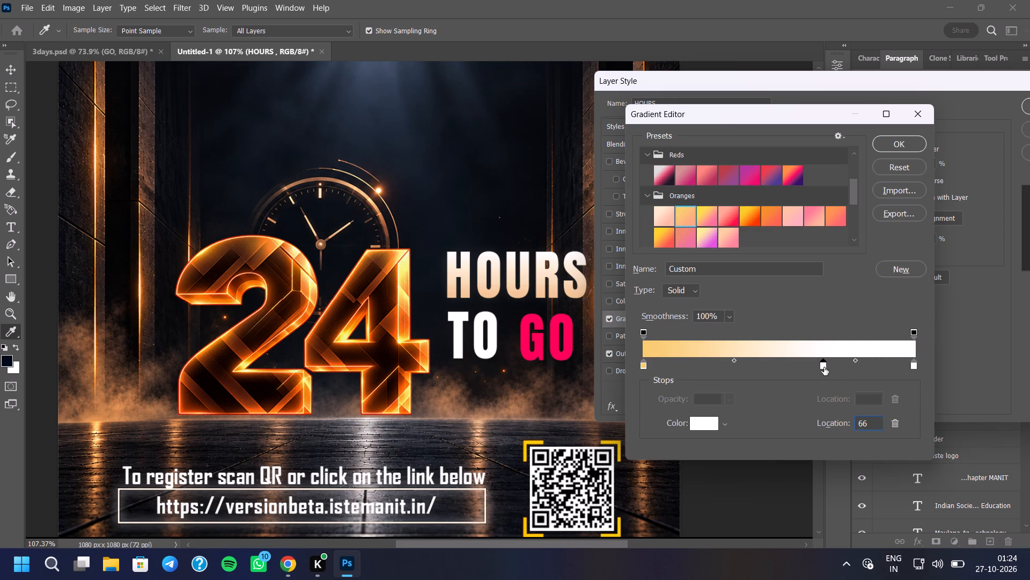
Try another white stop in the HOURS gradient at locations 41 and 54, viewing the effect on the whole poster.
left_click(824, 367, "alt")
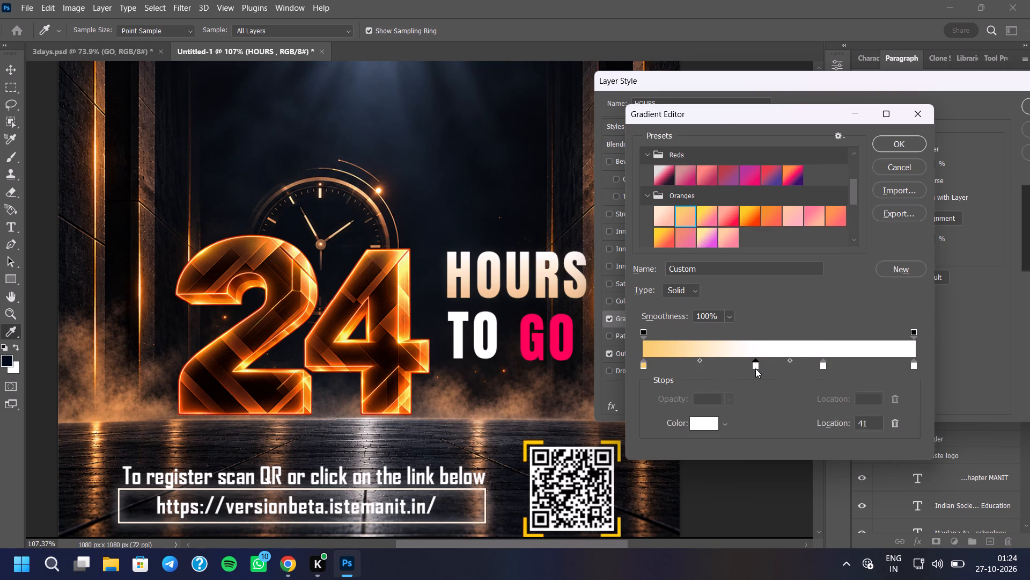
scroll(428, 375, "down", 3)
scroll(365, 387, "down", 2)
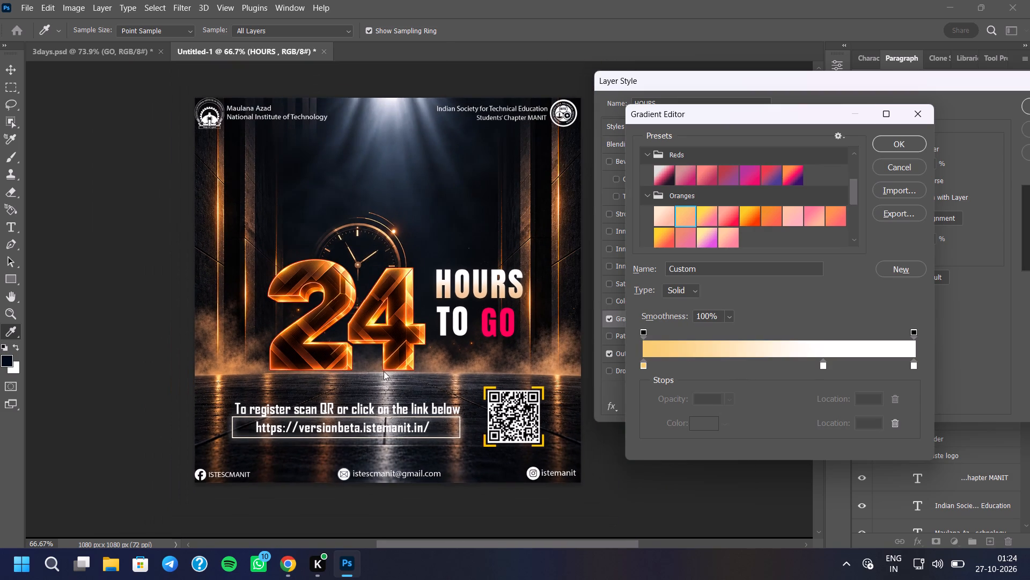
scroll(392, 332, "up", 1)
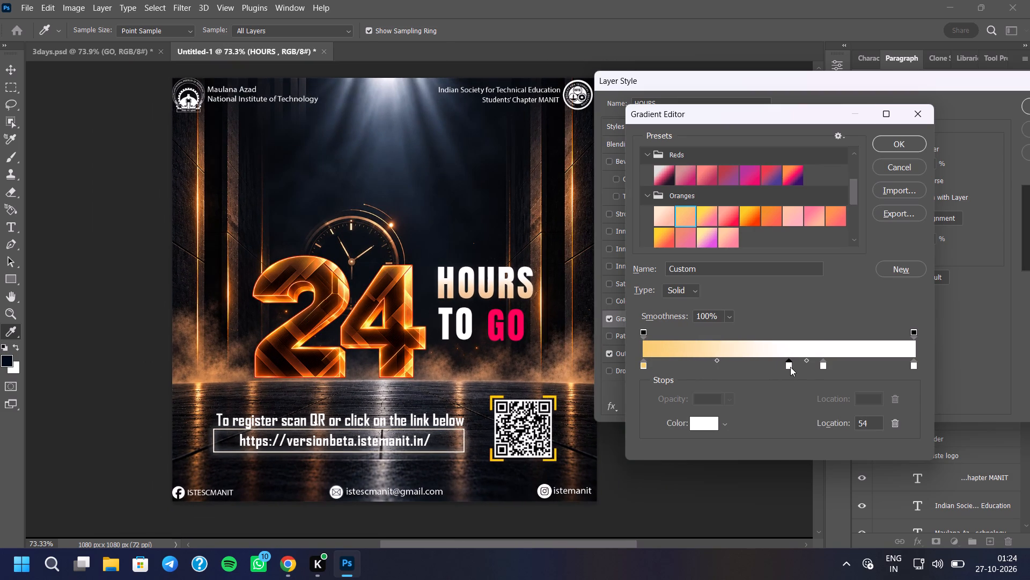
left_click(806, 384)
Set the colour of the gradient's orange start stop at location 0 to ffd26f.
left_click(644, 365)
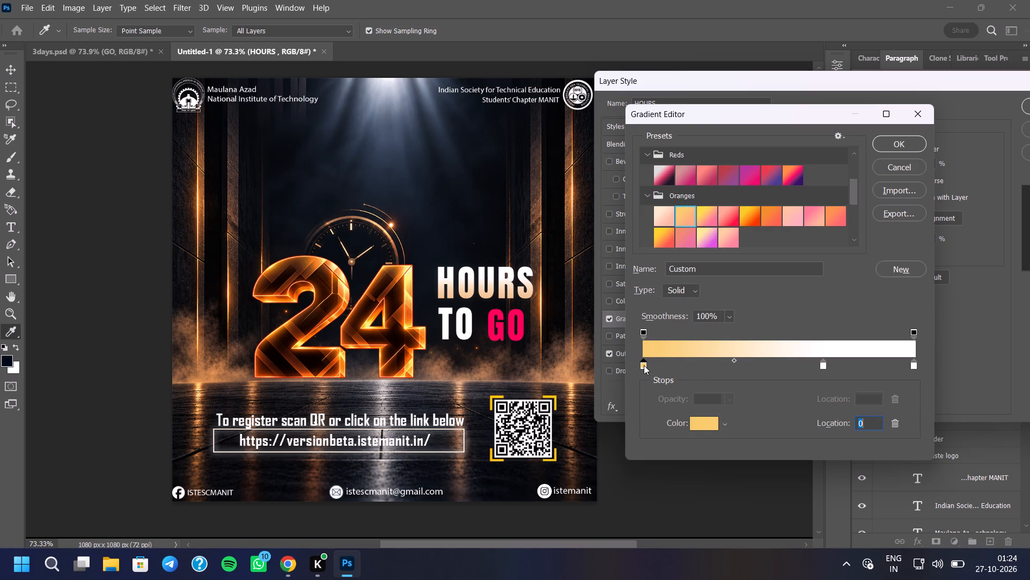
left_click(701, 427)
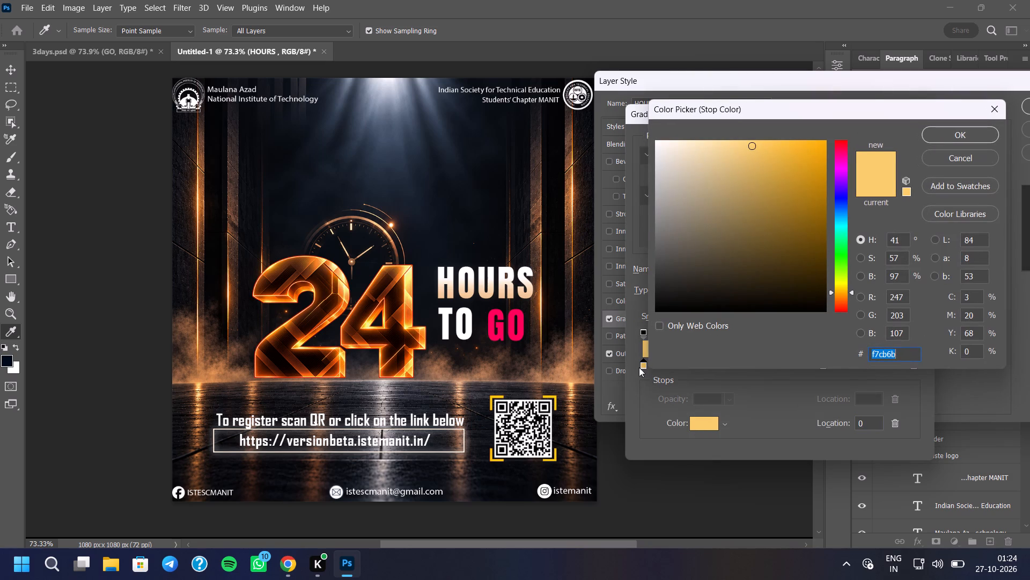
left_click_drag(750, 147, 749, 151)
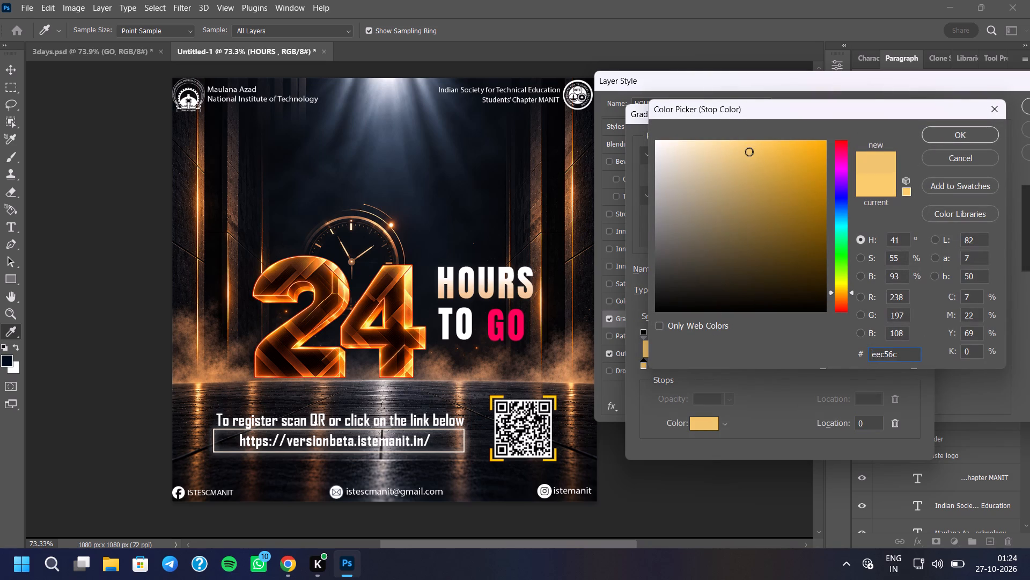
left_click_drag(749, 151, 748, 132)
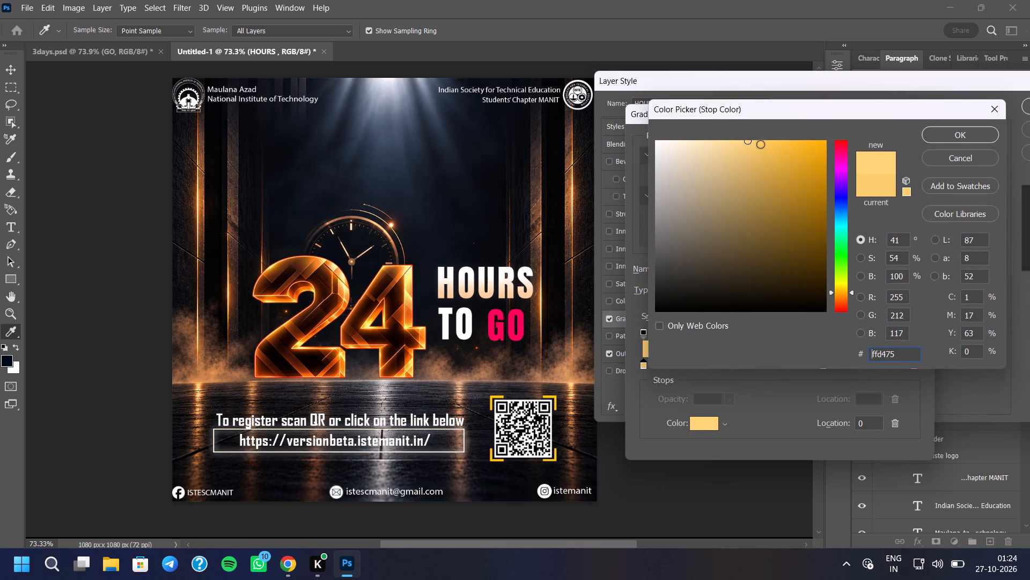
left_click_drag(760, 144, 749, 121)
left_click_drag(749, 121, 752, 128)
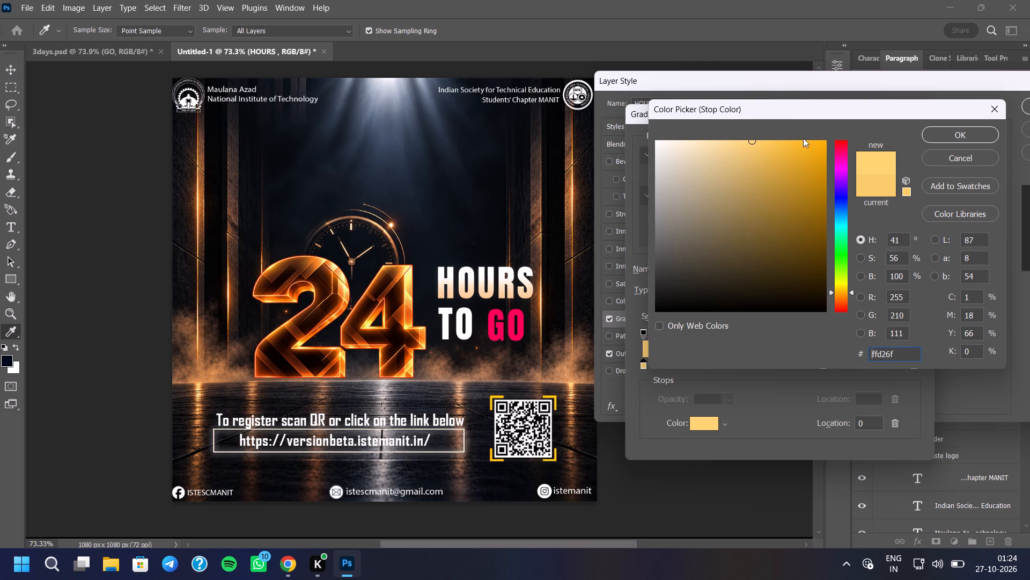
left_click(972, 139)
Set the colour of the HOURS gradient's white end stop at location 100 to eeedeb.
left_click(916, 368)
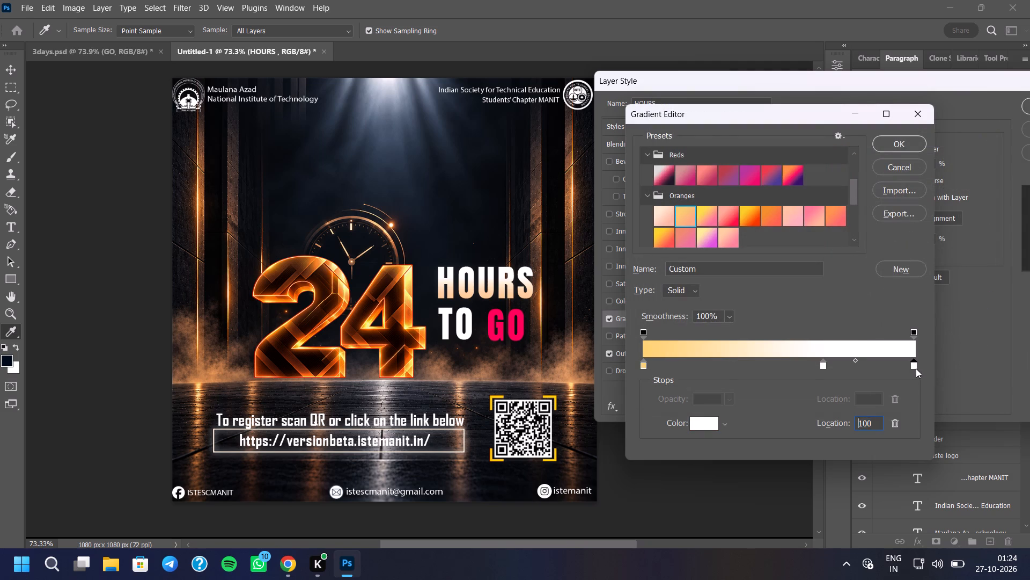
left_click(712, 419)
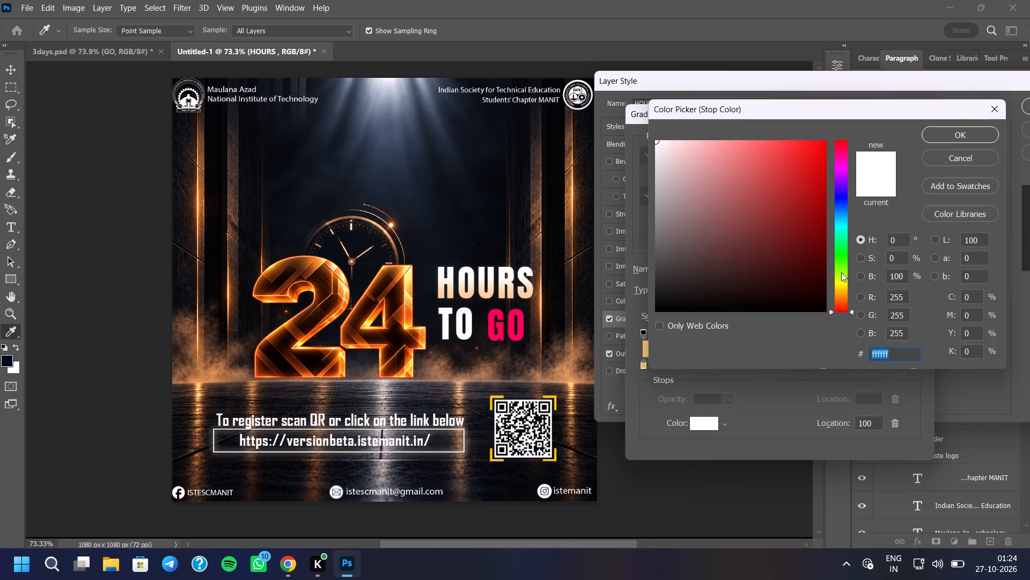
left_click(845, 292)
left_click_drag(682, 149, 686, 135)
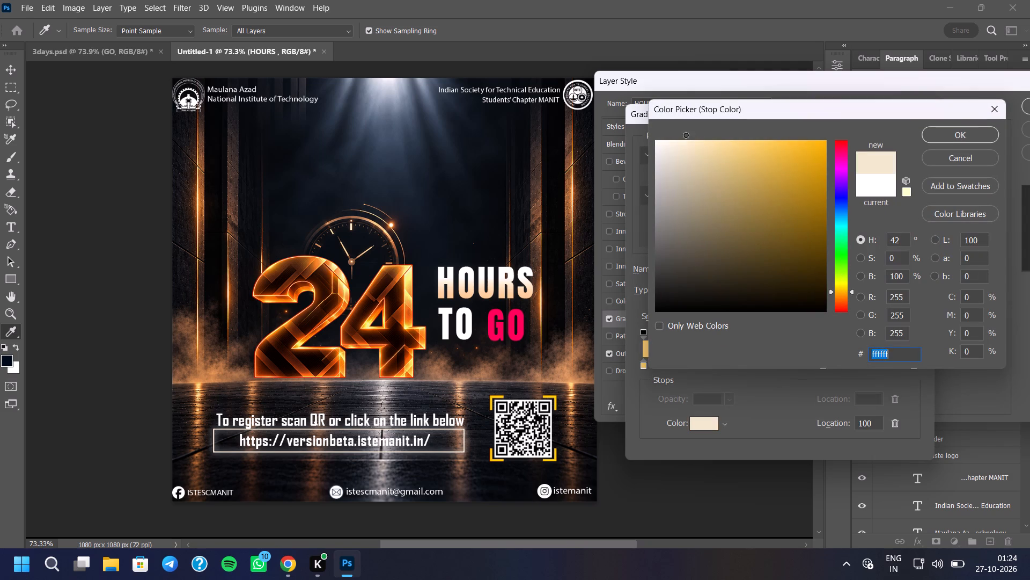
left_click_drag(686, 135, 687, 132)
left_click_drag(677, 147, 675, 135)
left_click_drag(669, 151, 671, 127)
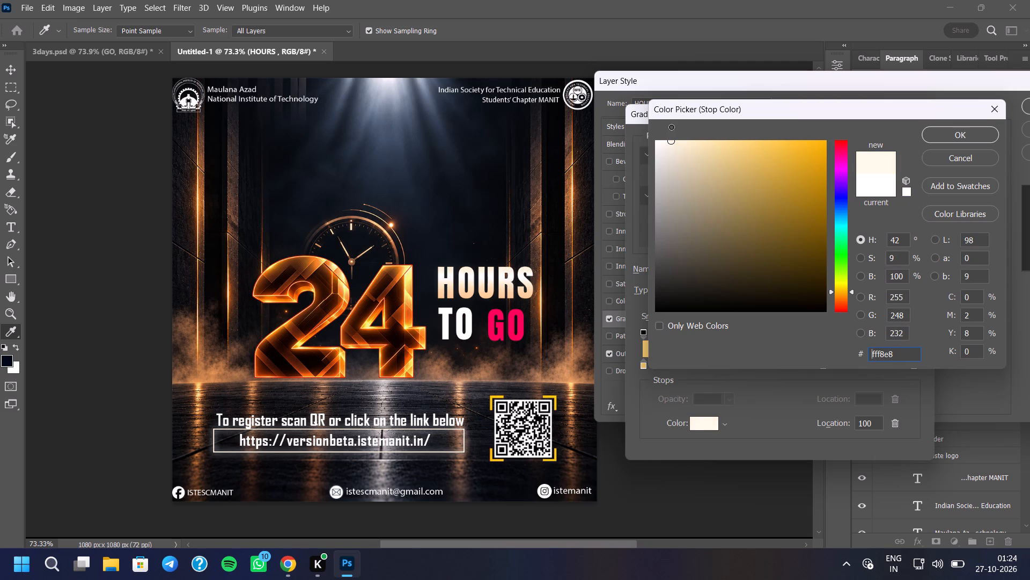
left_click_drag(671, 127, 653, 113)
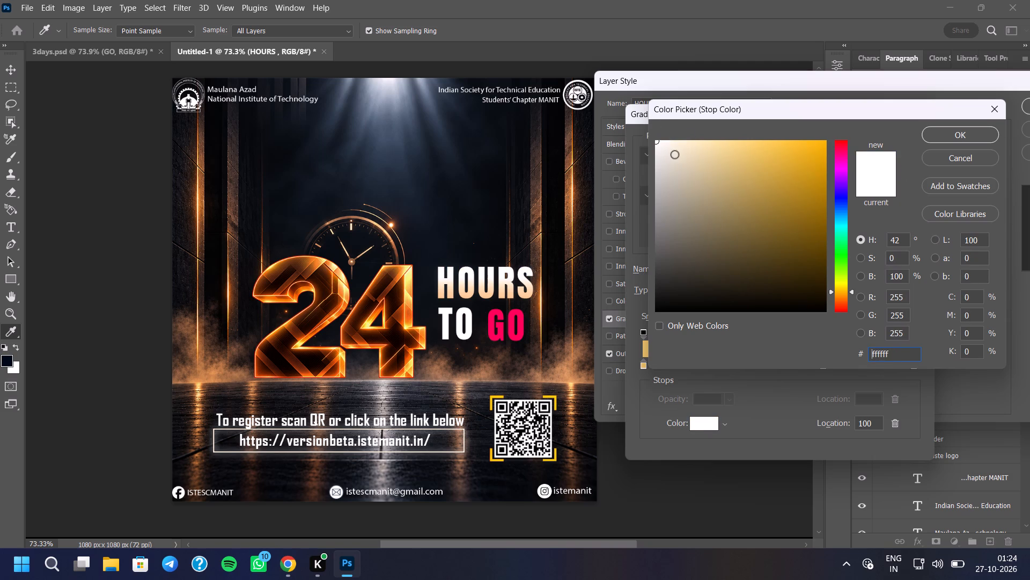
left_click(658, 151)
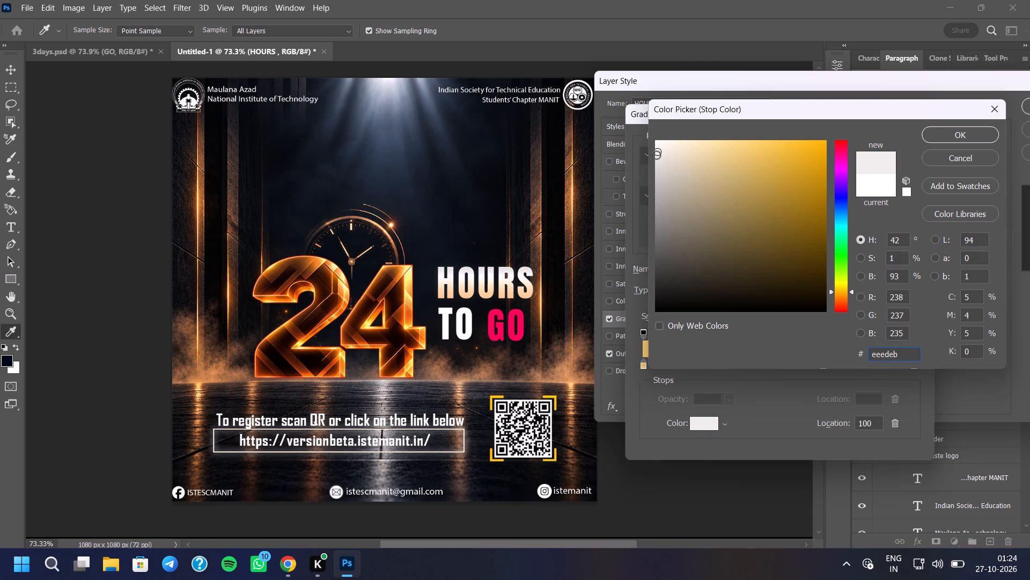
left_click(951, 130)
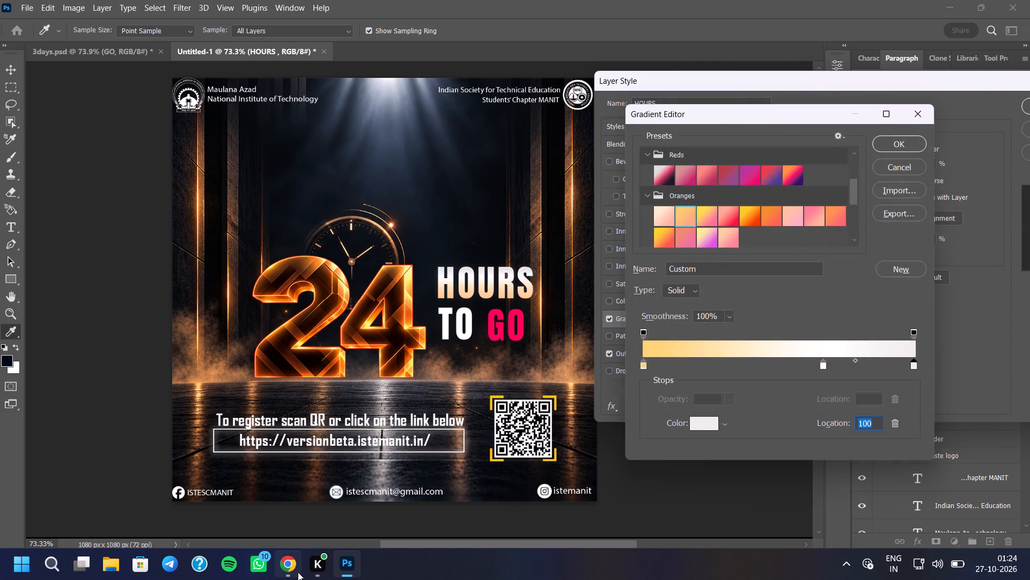
Set the colour of the gradient's start stop at location 0 to ffdc8f and apply the HOURS layer style.
left_click(298, 571)
left_click(288, 570)
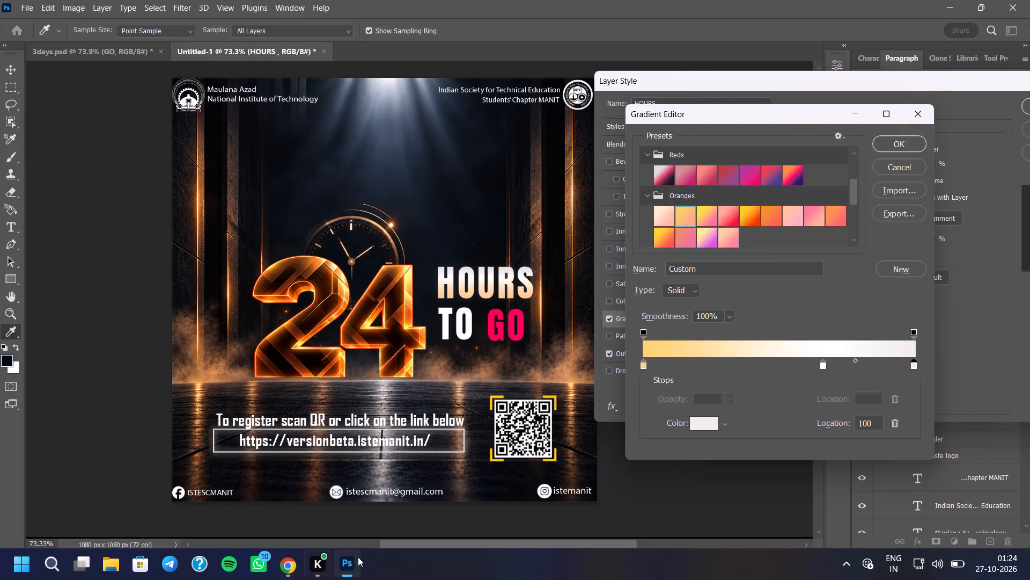
left_click(642, 364)
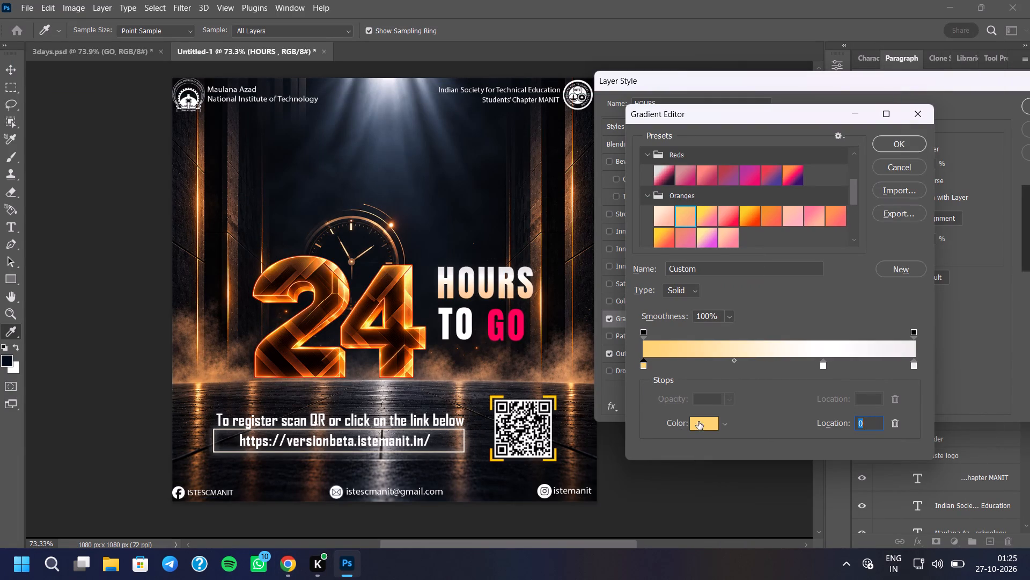
left_click(700, 422)
left_click_drag(731, 140, 726, 134)
left_click_drag(731, 152, 731, 147)
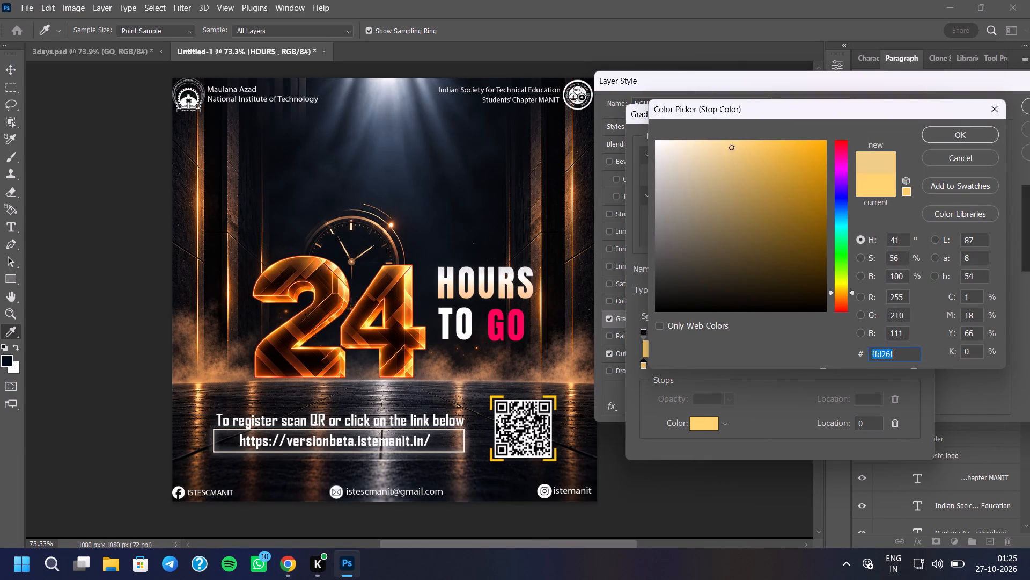
left_click_drag(731, 147, 724, 130)
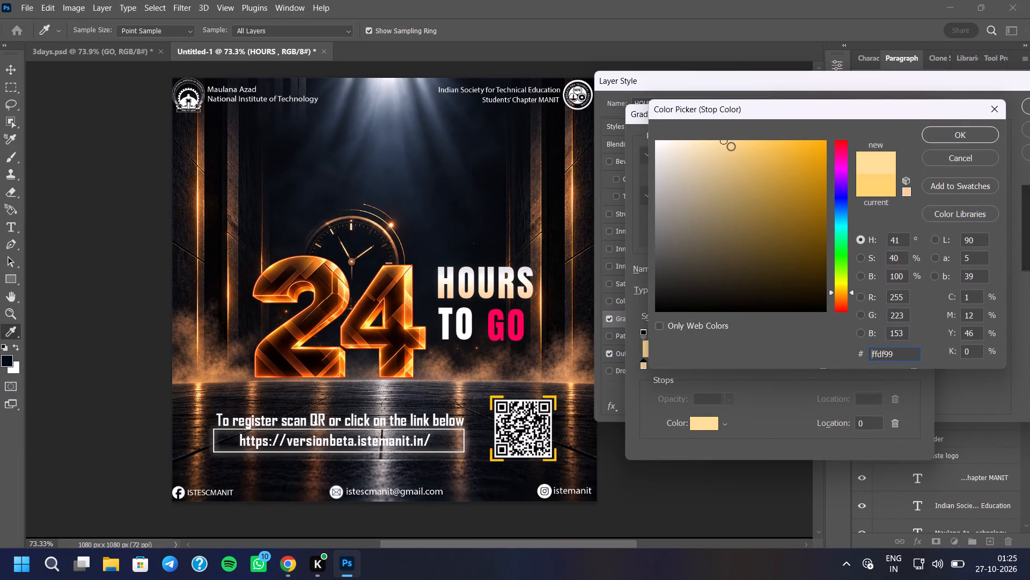
left_click_drag(731, 144, 731, 139)
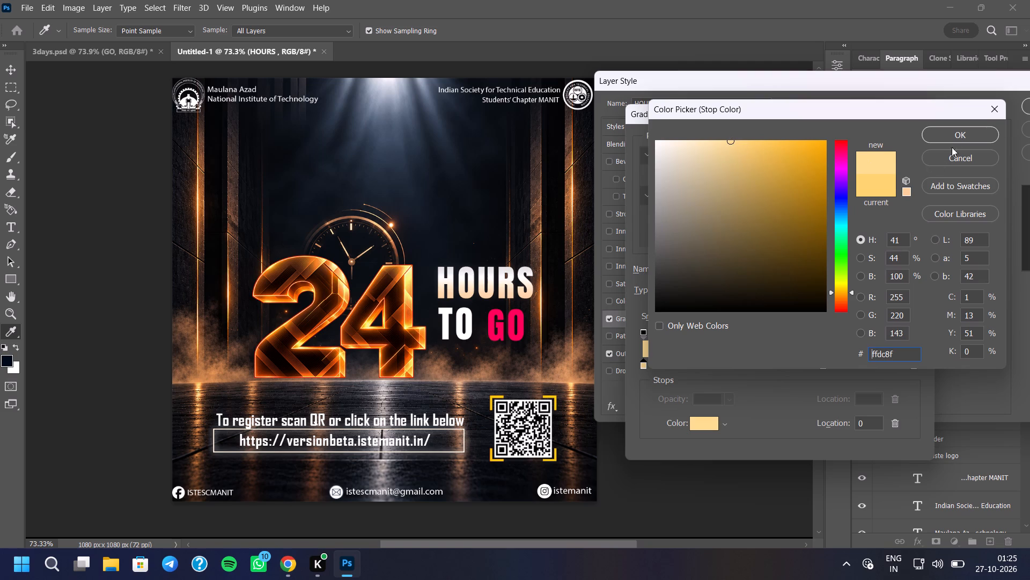
left_click(954, 137)
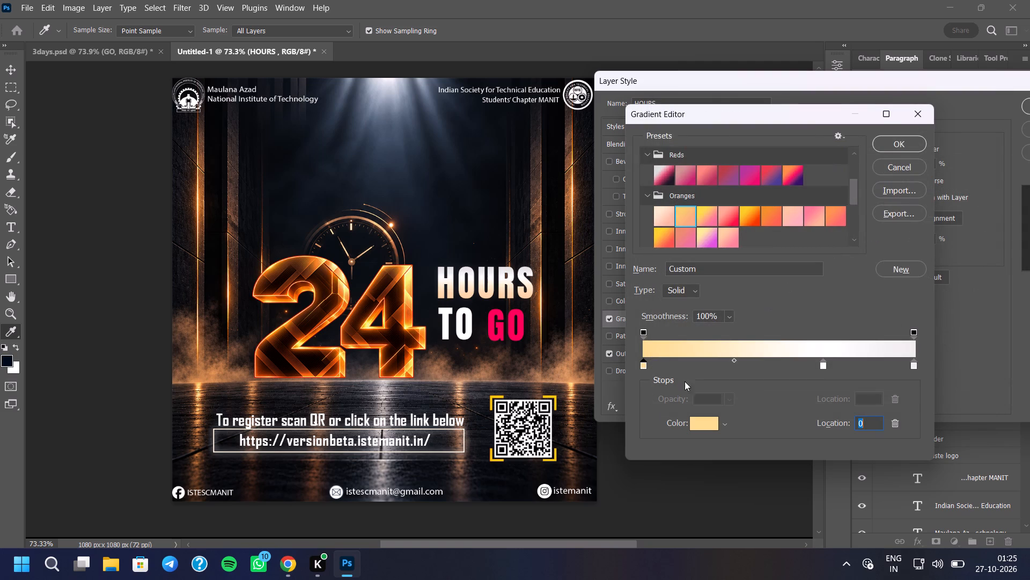
left_click(885, 144)
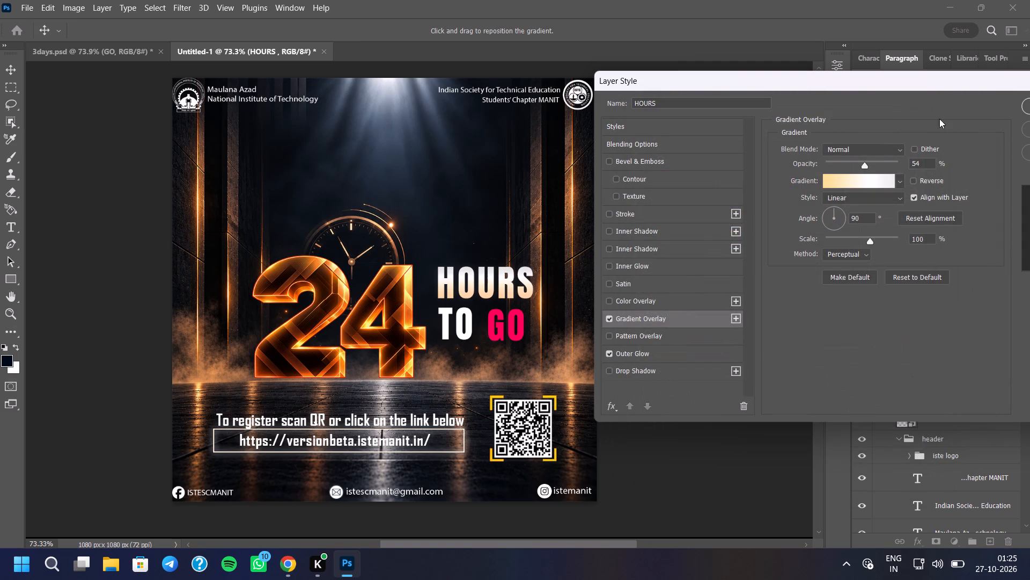
left_click_drag(869, 88, 764, 103)
left_click(952, 120)
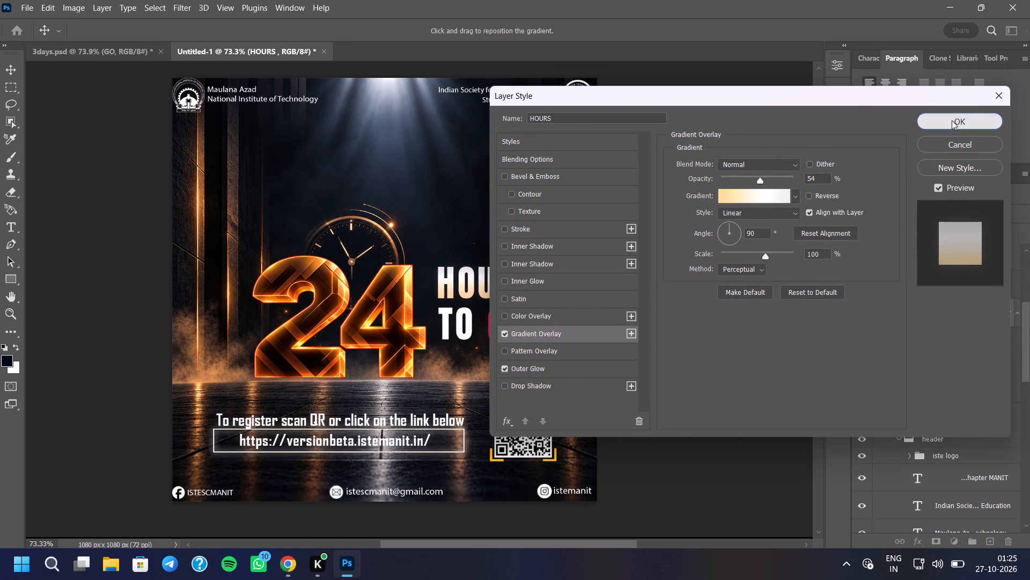
Add a Gradient Overlay and an Outer Glow to the TO text layer.
left_click(957, 287)
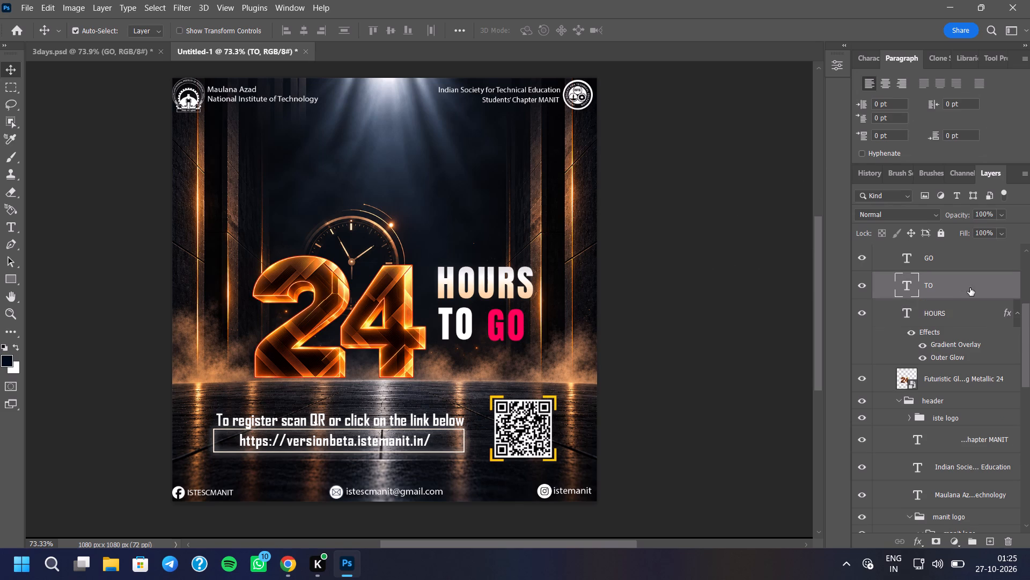
double_click(971, 287)
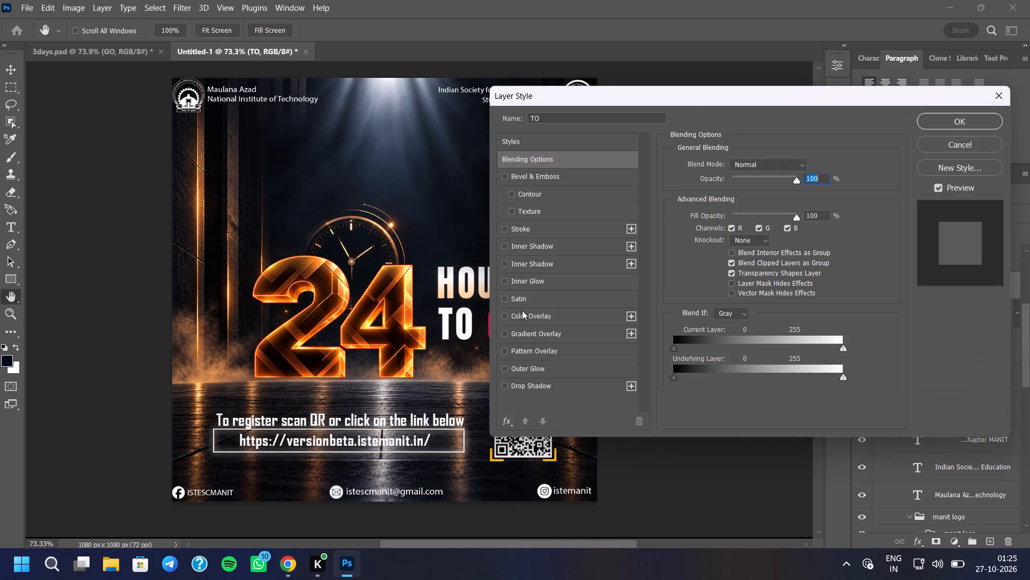
left_click(503, 334)
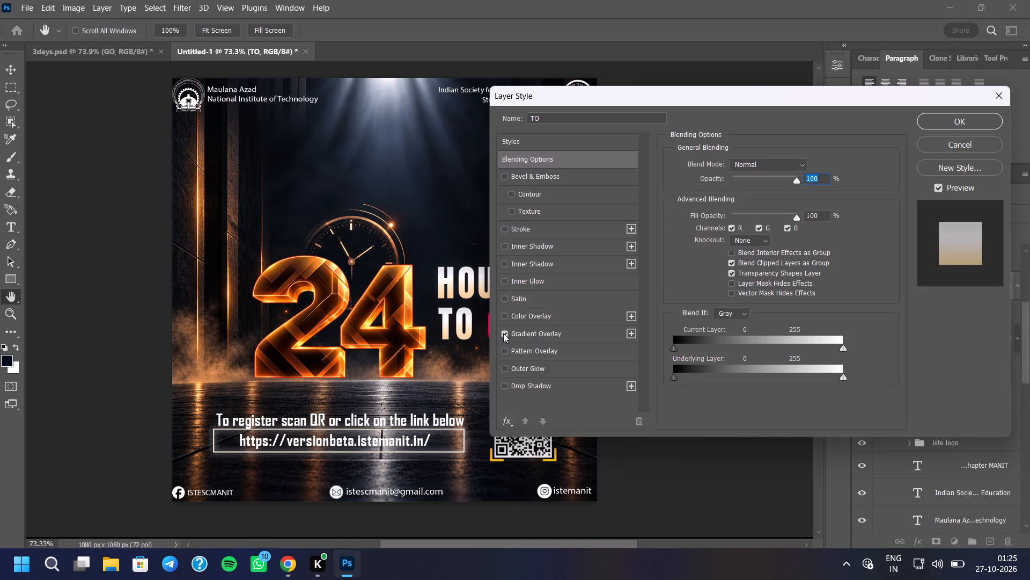
left_click(506, 365)
left_click(938, 126)
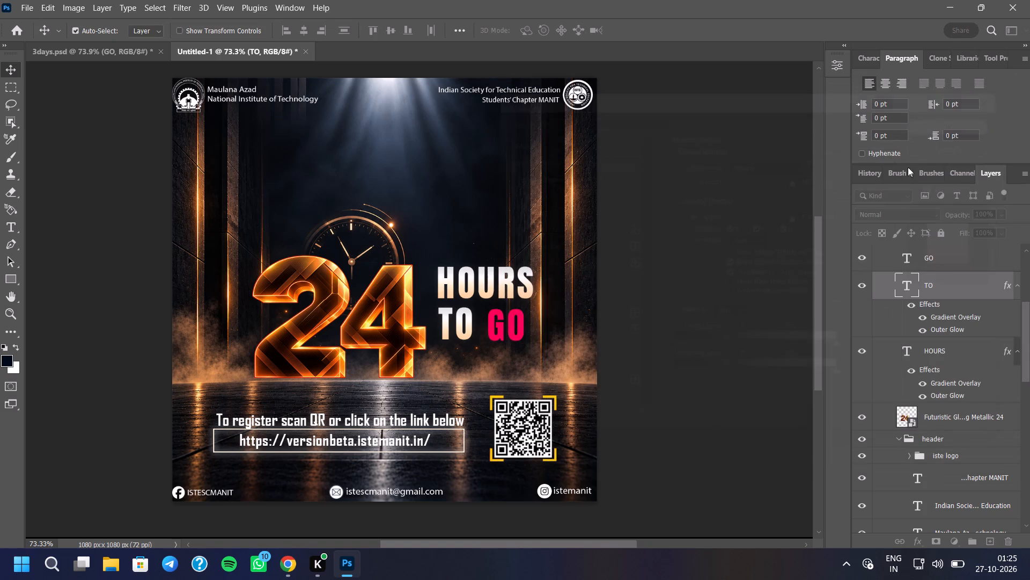
Scale the HOURS, TO and GO text layers together to about 113% and position them beside the 24 graphic.
scroll(476, 441, "down", 2)
scroll(457, 410, "up", 1)
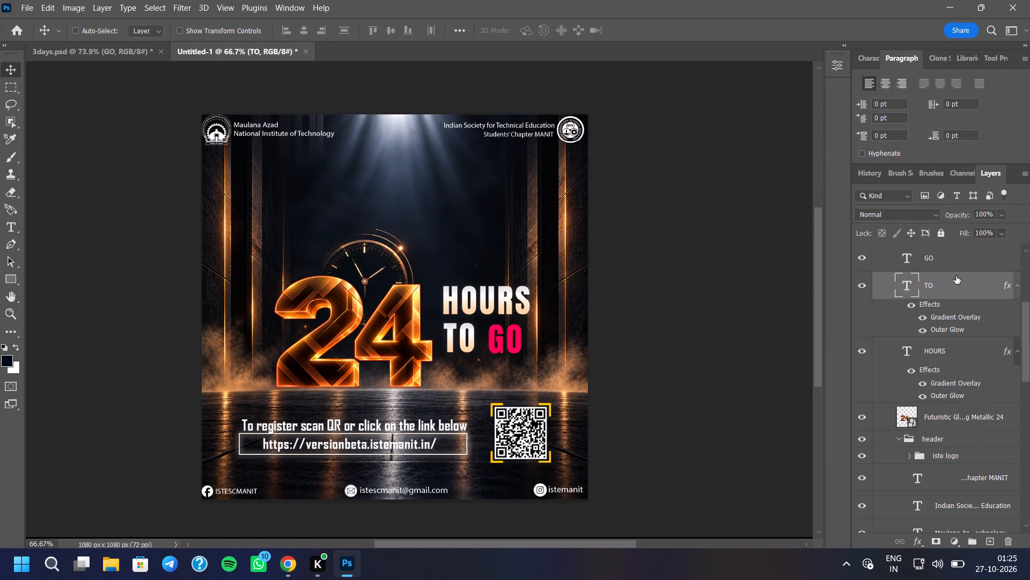
left_click(957, 257, "ctrl")
left_click(949, 350, "ctrl")
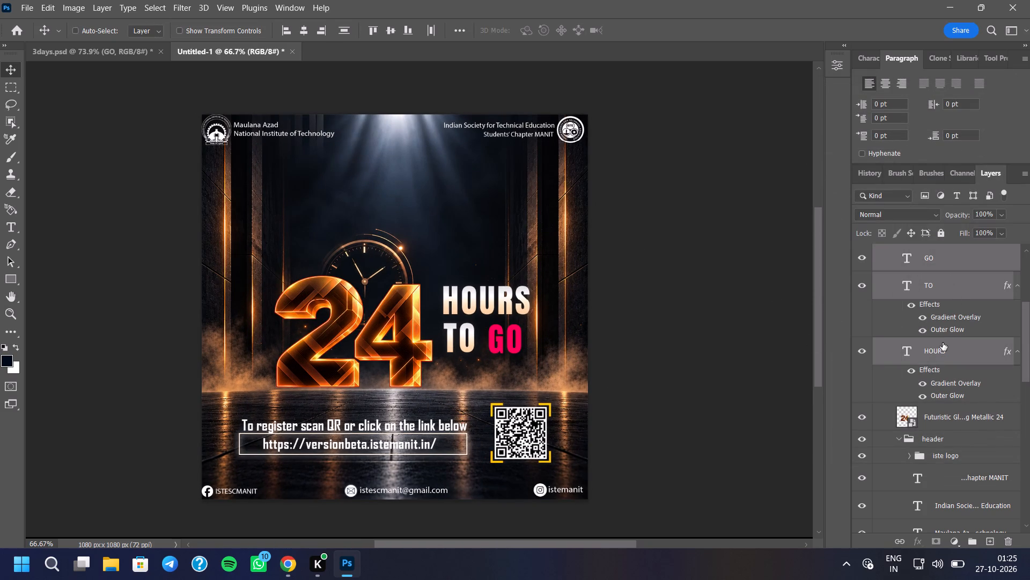
key("ctrl+t")
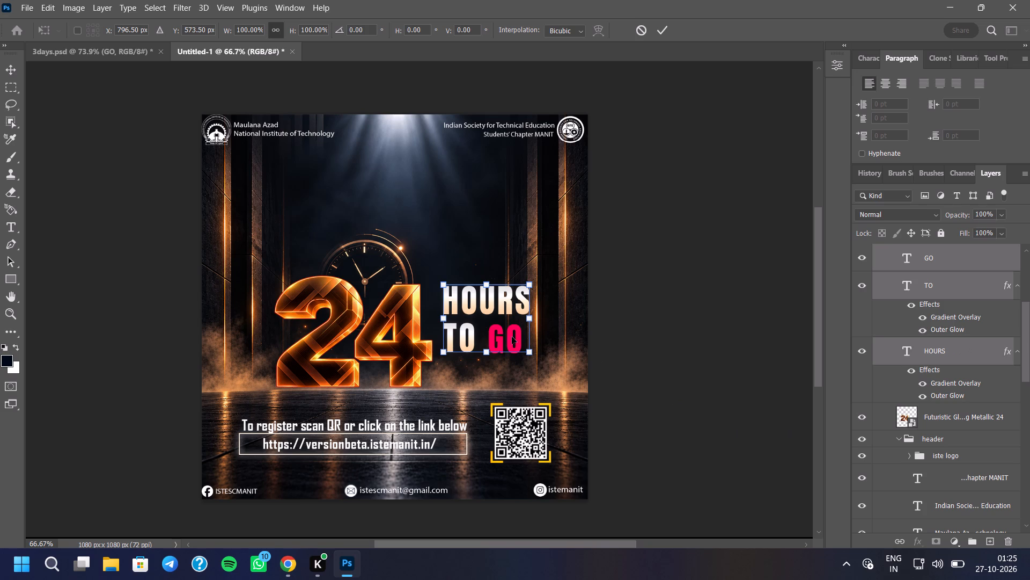
left_click(494, 304)
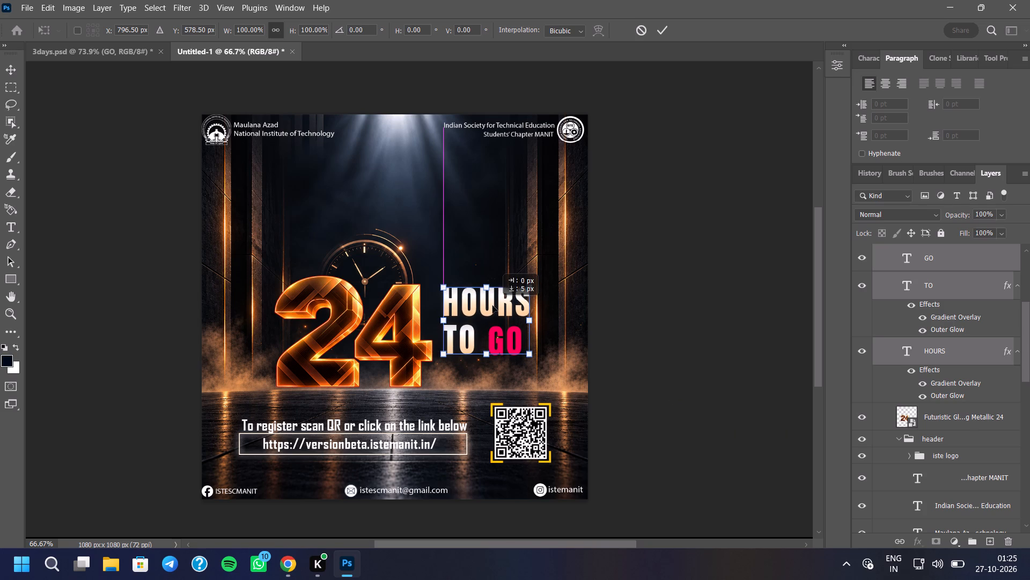
left_click_drag(533, 354, 542, 366)
left_click(523, 342)
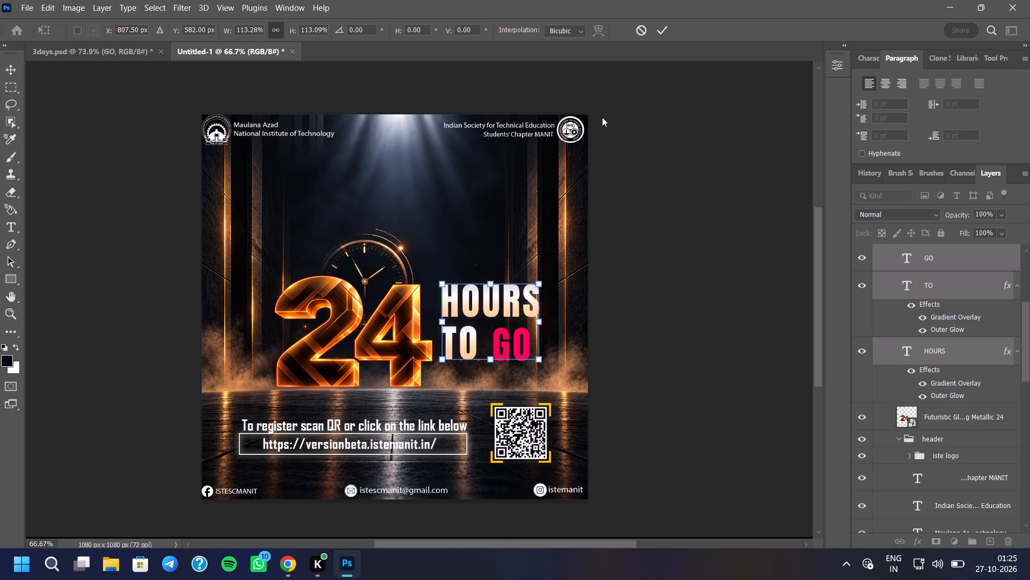
left_click(660, 34)
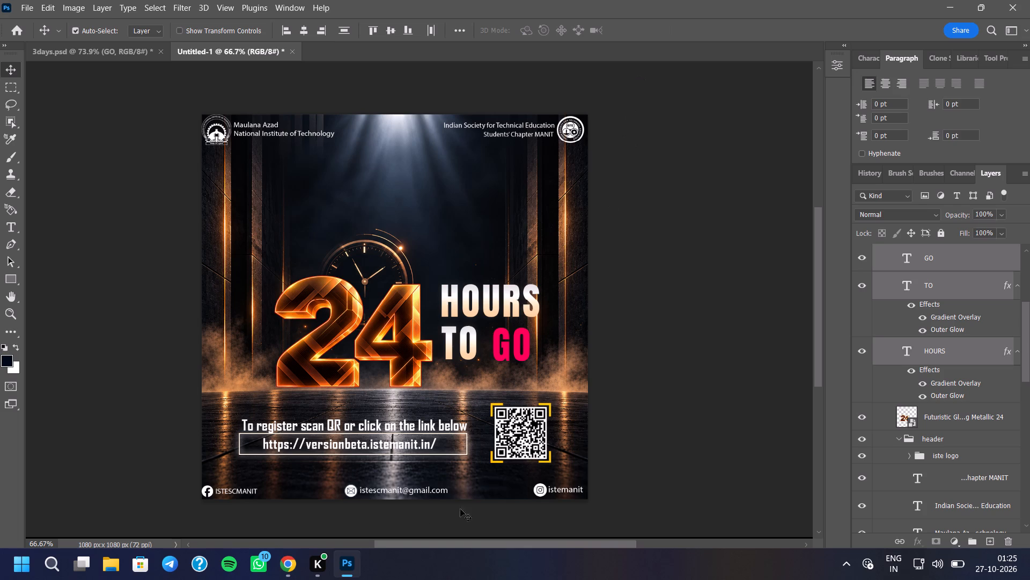
In the ChatGPT conversation in Chrome, open the HACKATHON badge image and save it as the PNG Golden Neon Hackathon Badge.
left_click(290, 559)
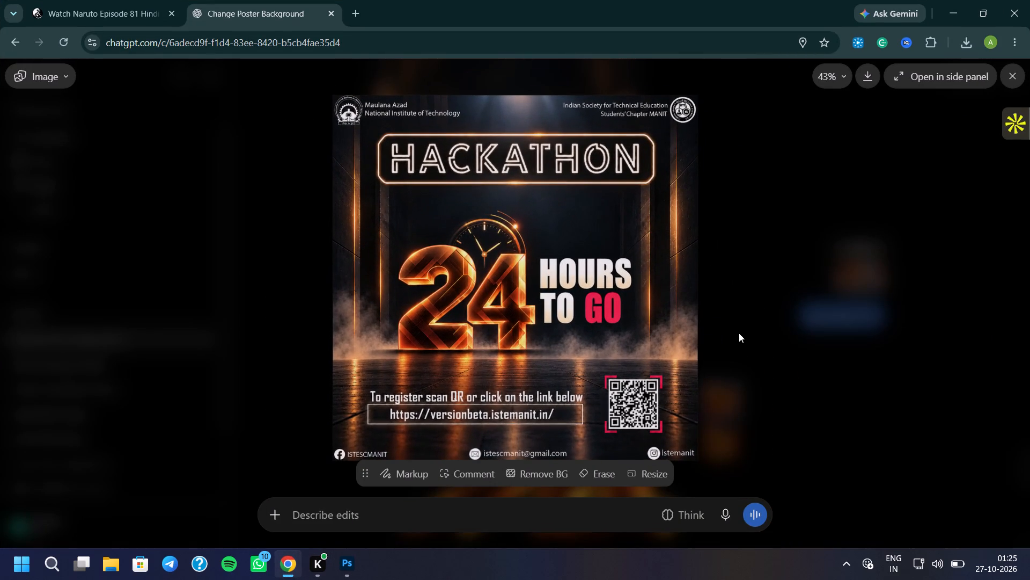
left_click(738, 333)
scroll(788, 275, "down", 4)
scroll(760, 318, "up", 1)
scroll(757, 320, "down", 1)
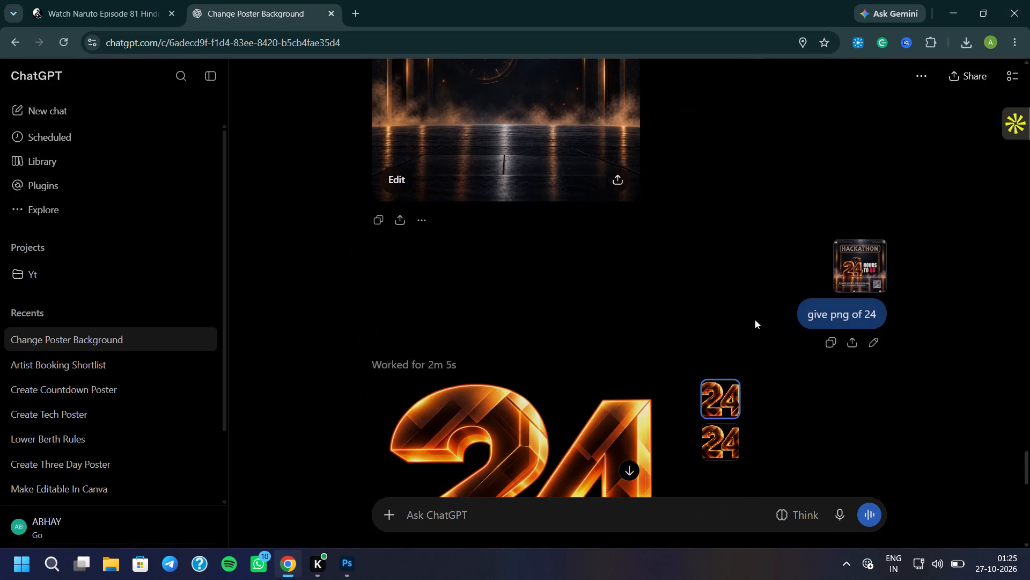
scroll(755, 320, "down", 14)
left_click(737, 209)
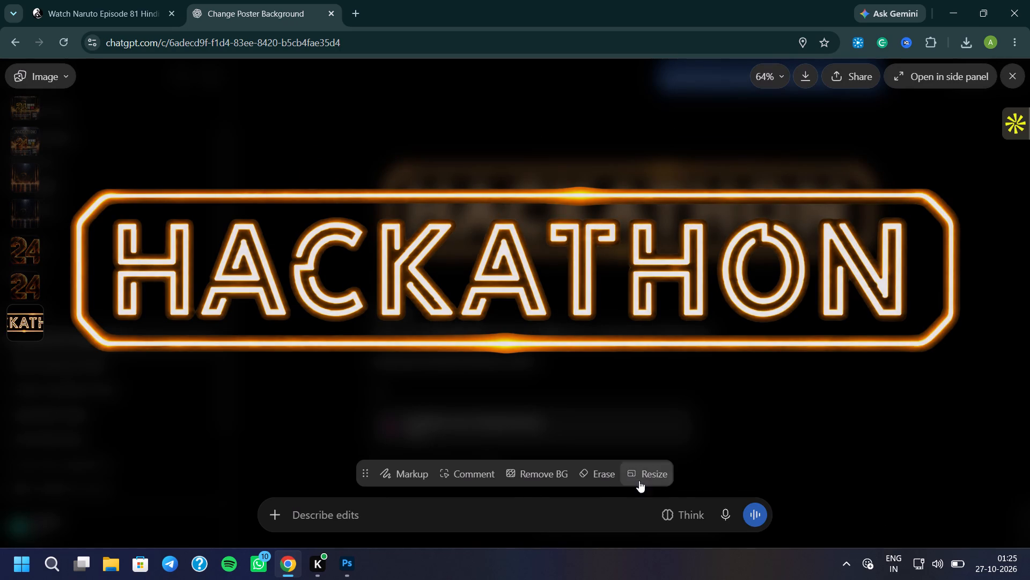
left_click(814, 74)
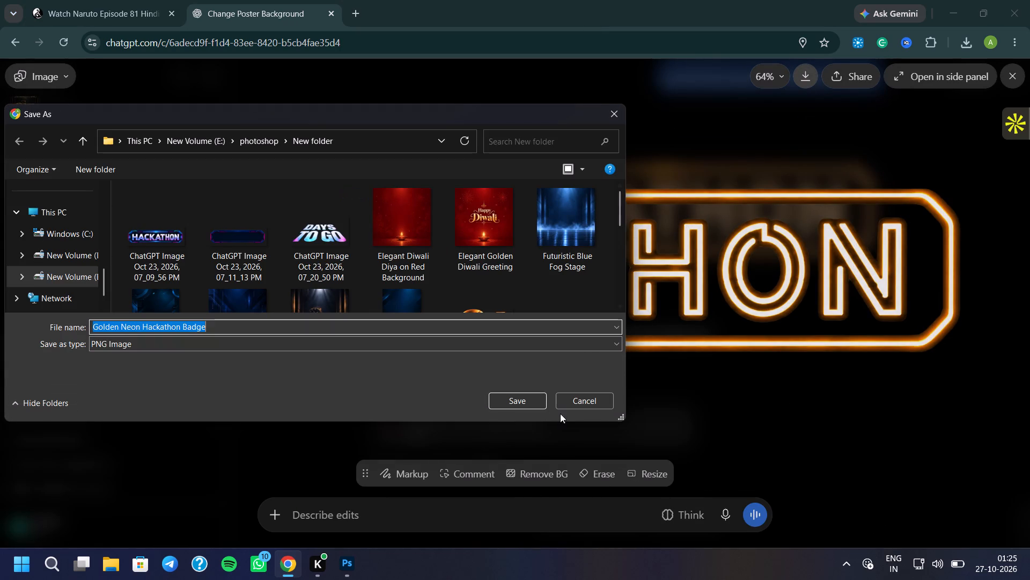
left_click(535, 405)
Place the downloaded Golden Neon Hackathon Badge into the Photoshop poster, scaled to about 38.75%, between the header and the 24 graphic.
left_click_drag(844, 82, 844, 82)
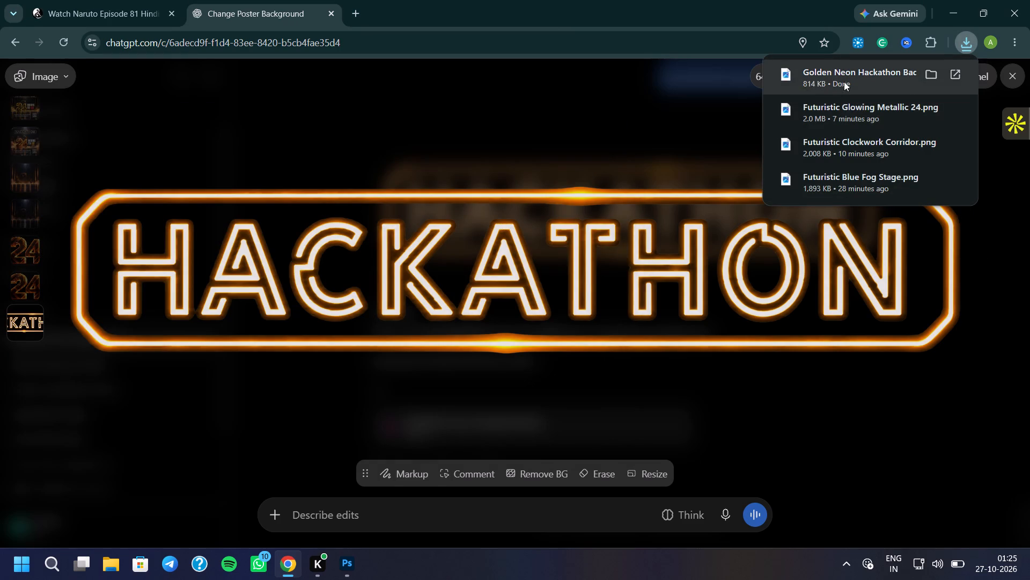
left_click_drag(844, 82, 386, 206)
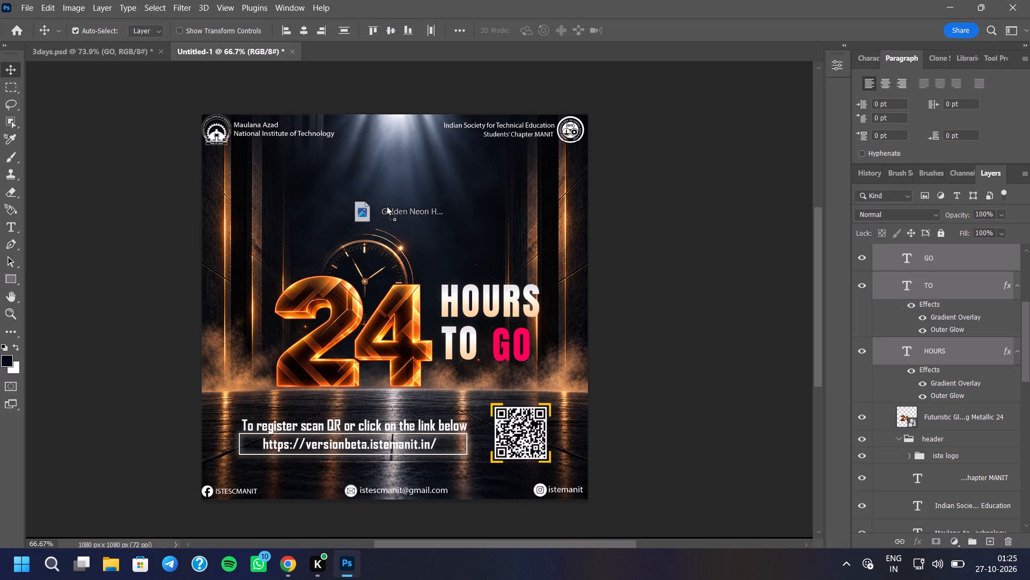
left_click_drag(386, 206, 378, 189)
left_click_drag(438, 290, 443, 197)
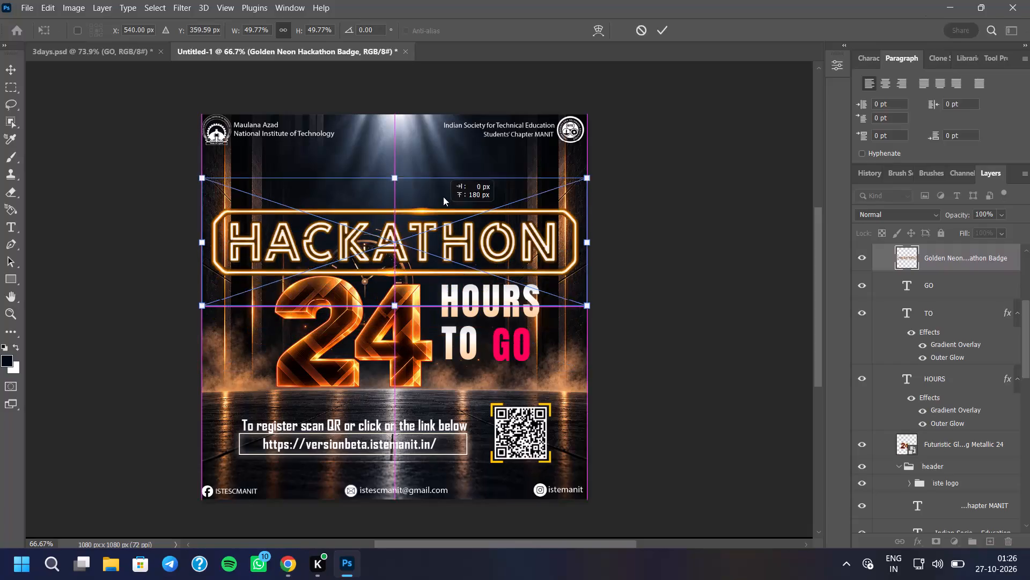
left_click_drag(443, 197, 444, 179)
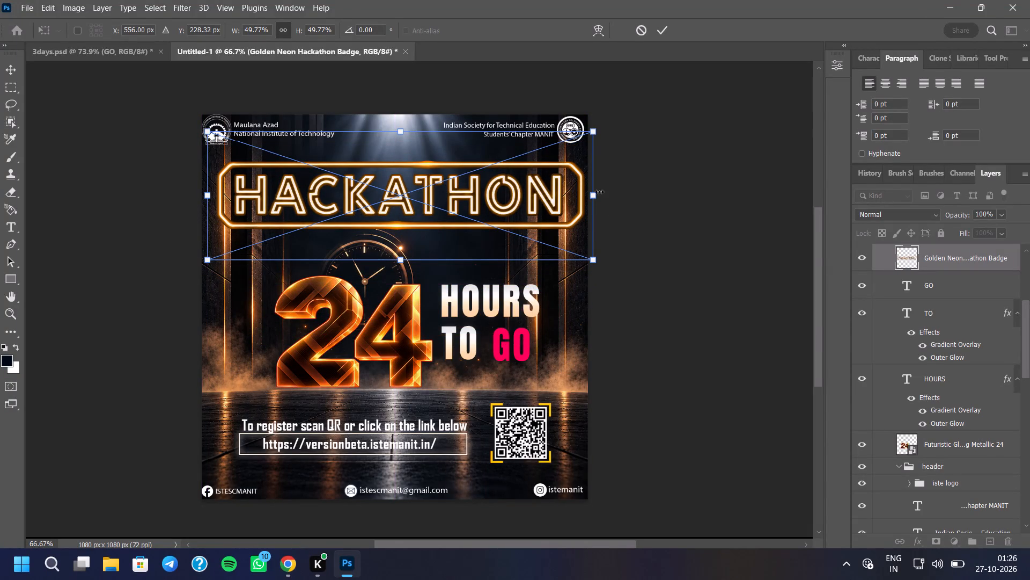
left_click_drag(596, 195, 529, 187)
left_click_drag(457, 190, 477, 179)
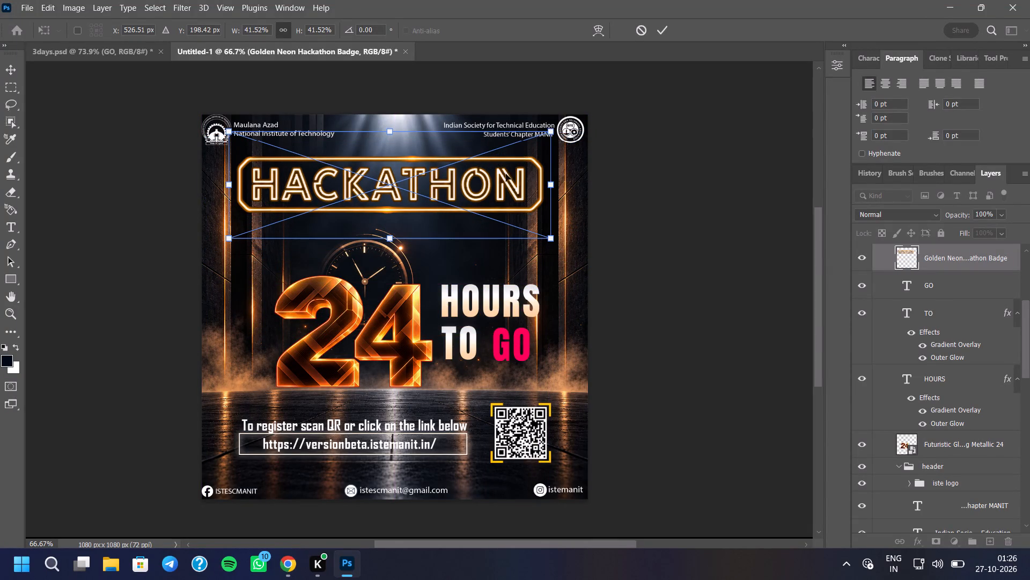
left_click_drag(553, 185, 532, 179)
left_click_drag(470, 178, 488, 177)
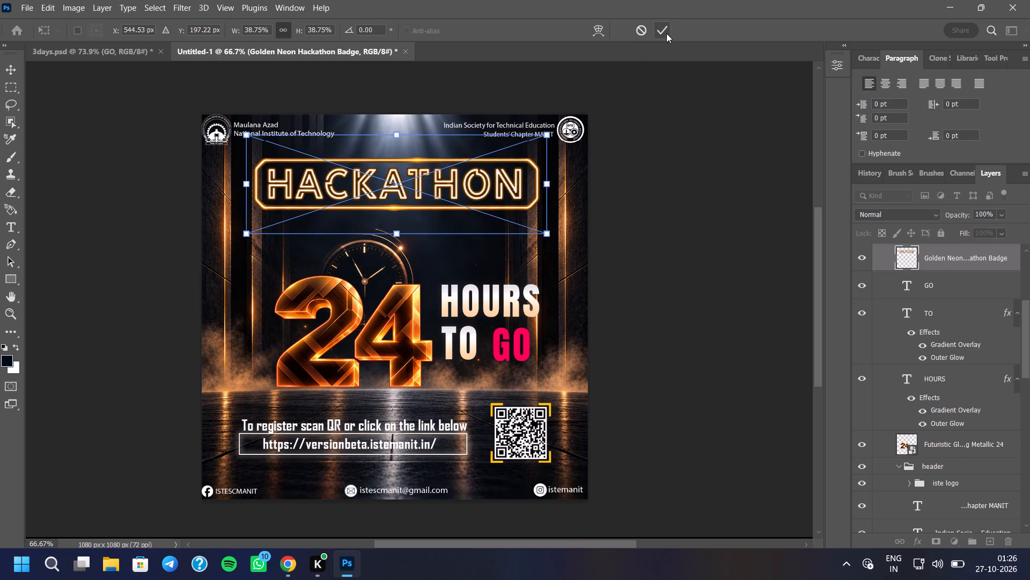
left_click(663, 31)
Set alignment relative to the canvas and centre the HACKATHON badge horizontally on the poster.
left_click(16, 69)
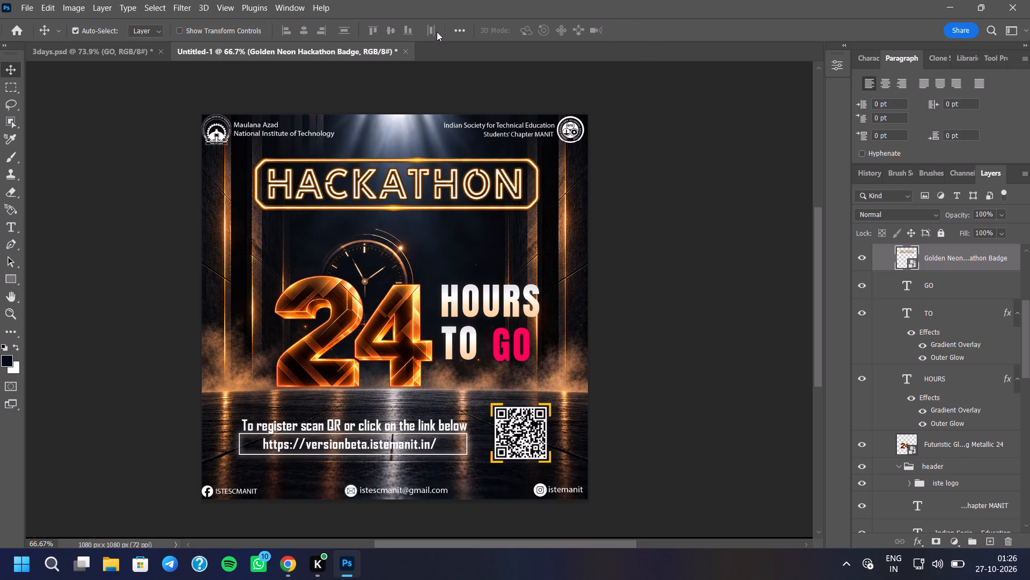
left_click(445, 33)
left_click(454, 32)
left_click(486, 149)
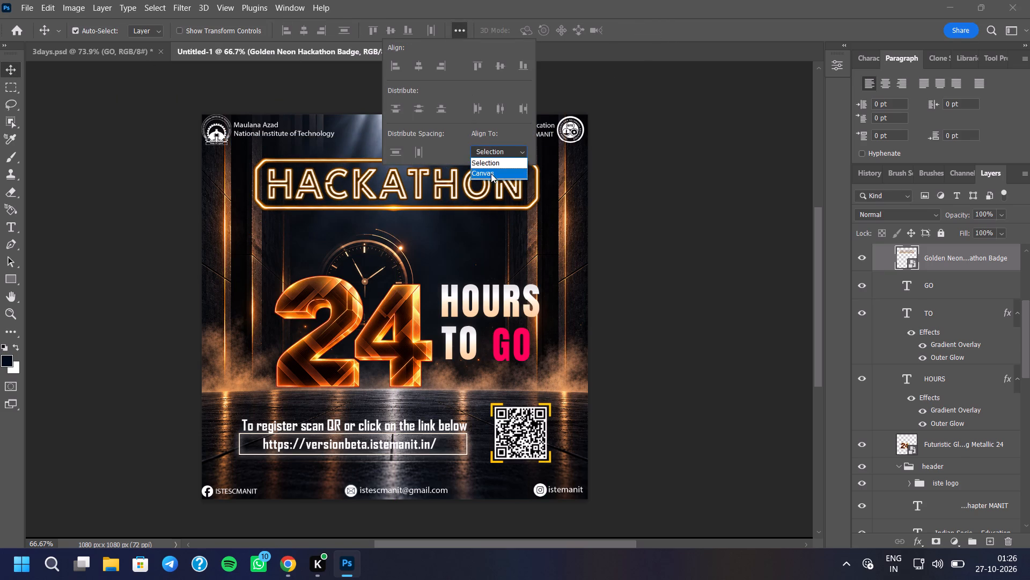
left_click(491, 173)
left_click(419, 64)
left_click(463, 26)
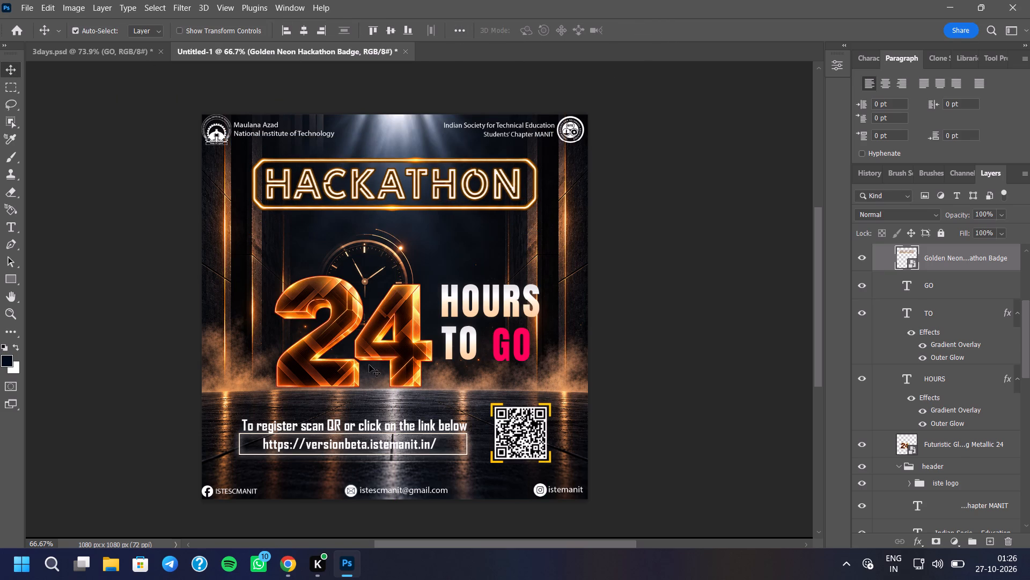
Hide the QR frame's Hue/Saturation adjustment and clip a Solid Color fill to Layer 1, sampling orange e69e51 from the background glow.
scroll(388, 262, "up", 3)
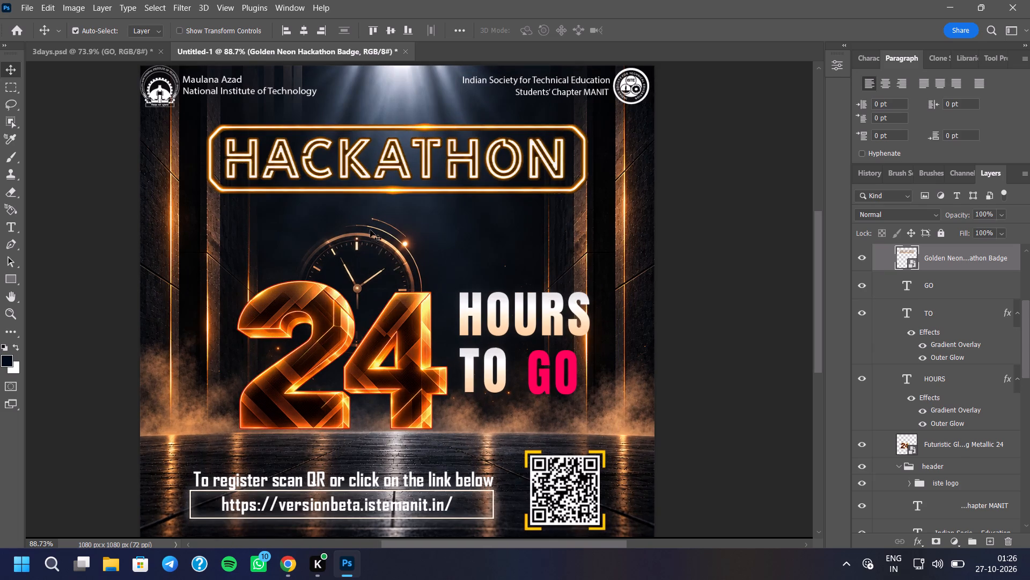
scroll(368, 229, "down", 2)
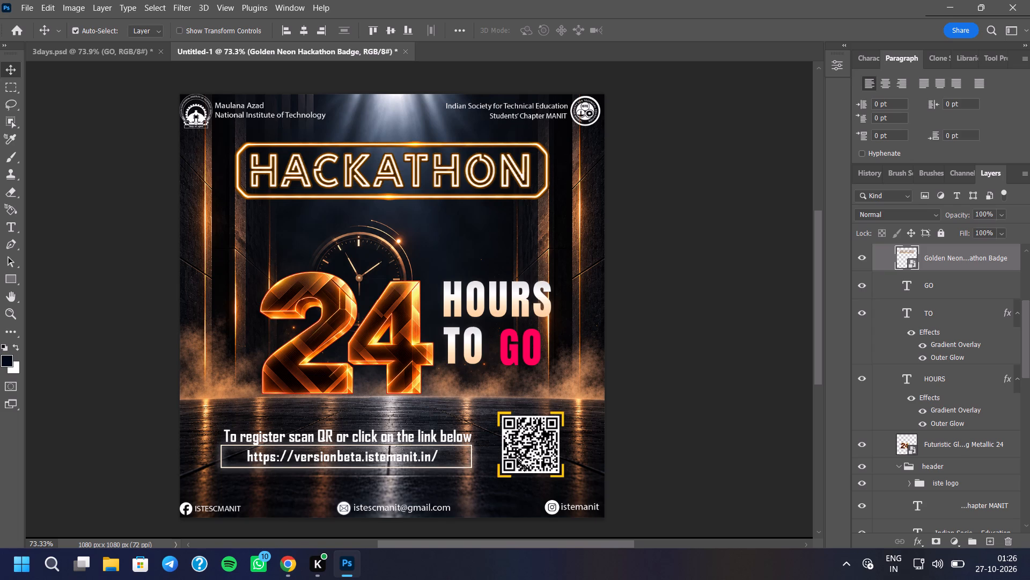
scroll(476, 416, "up", 3)
scroll(894, 396, "down", 12)
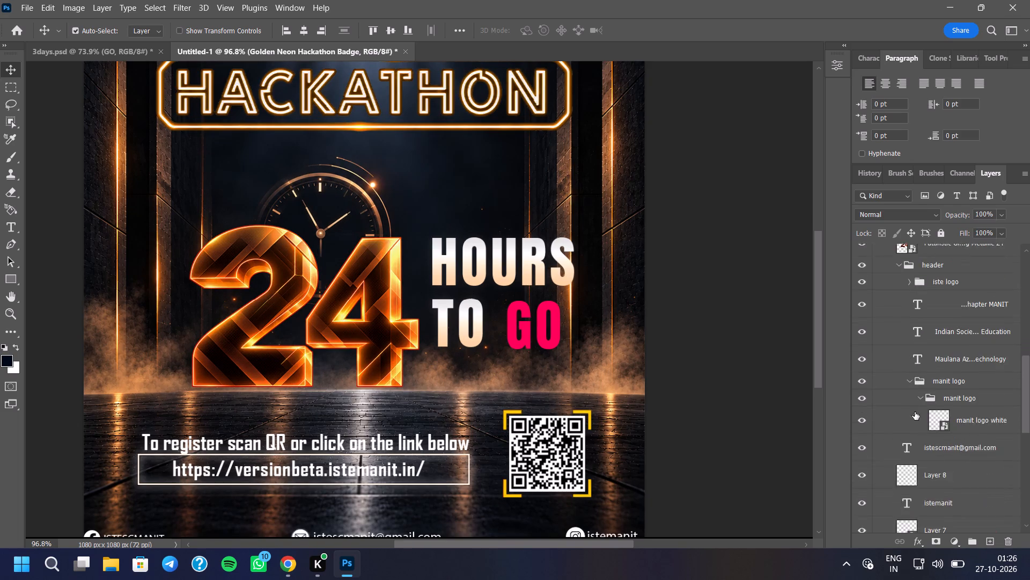
scroll(915, 412, "down", 14)
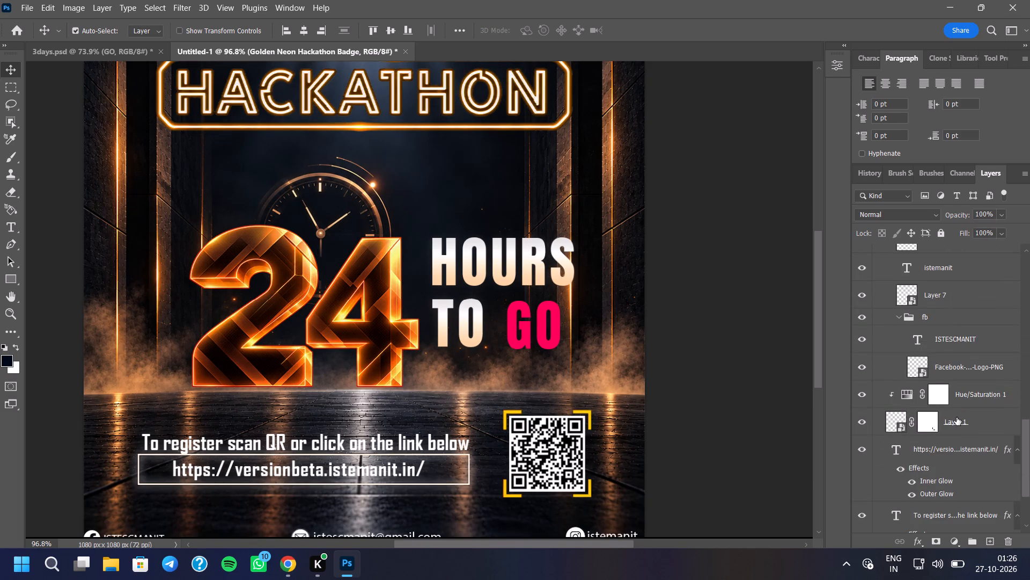
left_click(957, 417)
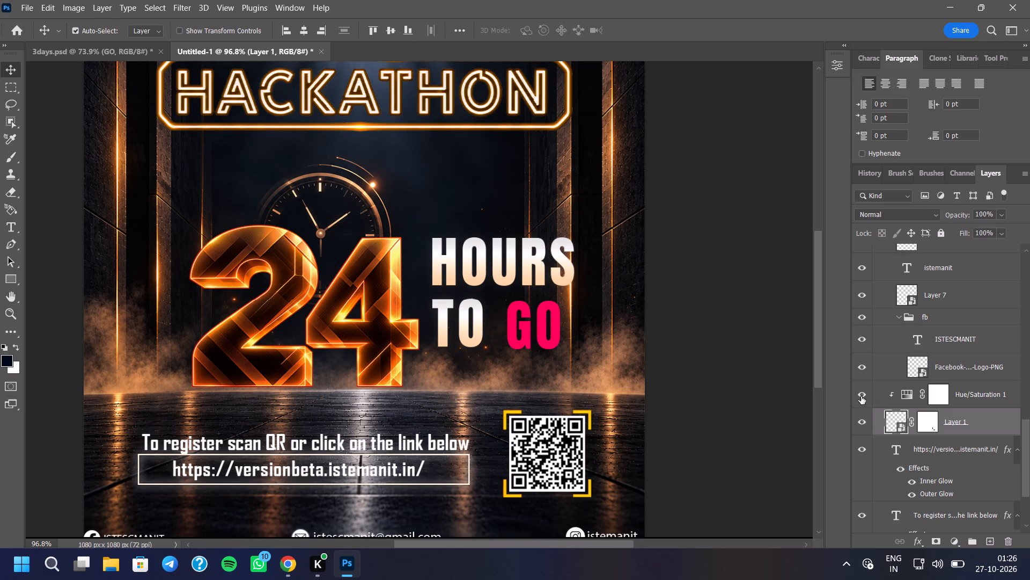
left_click(861, 396)
left_click(958, 541)
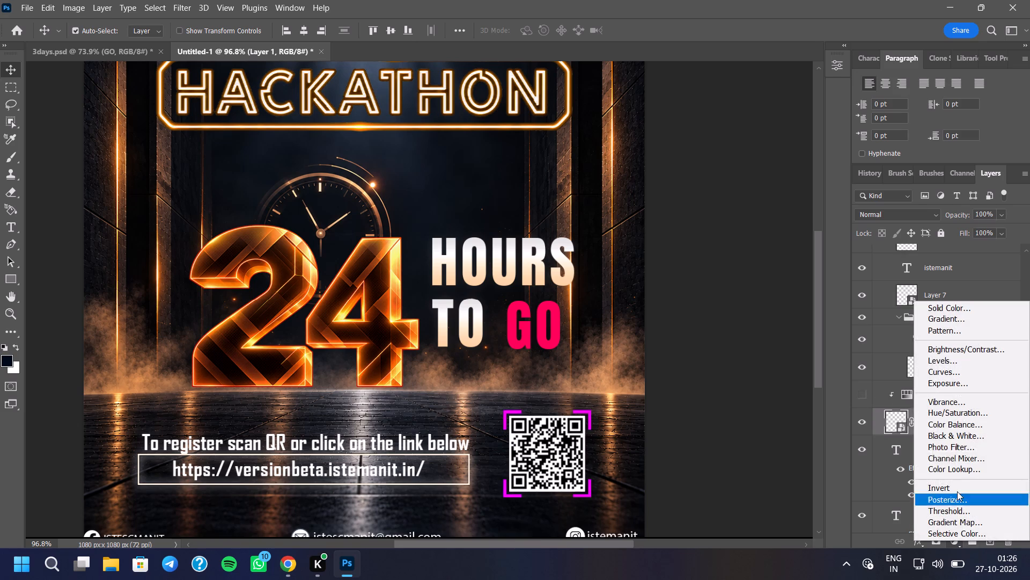
left_click(960, 311)
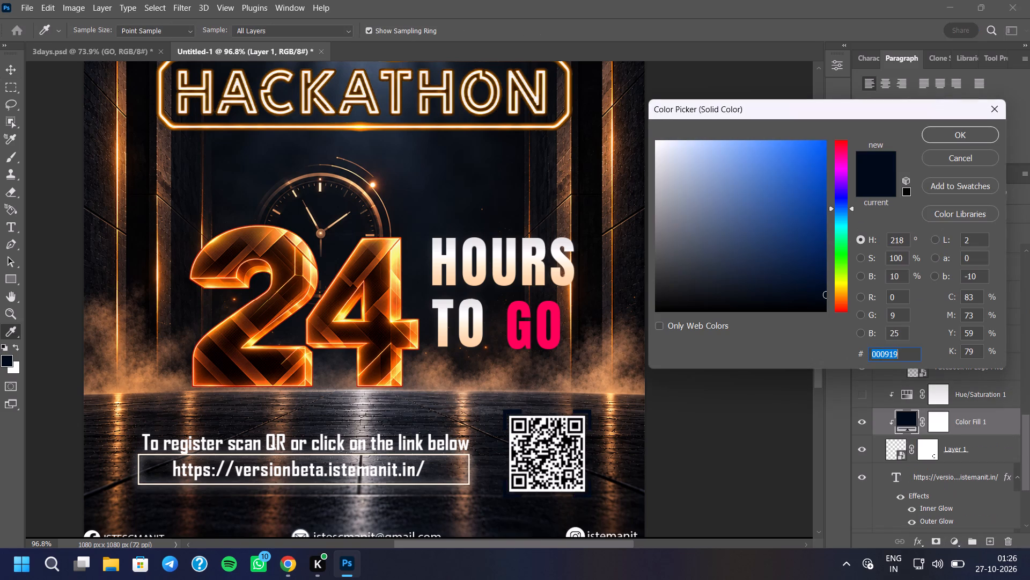
left_click(612, 398)
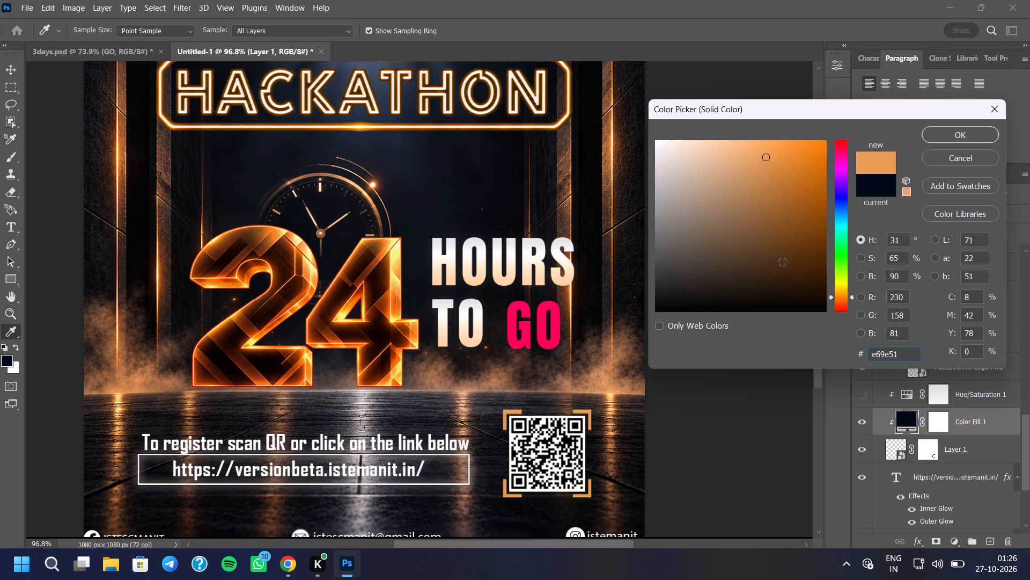
left_click(936, 141)
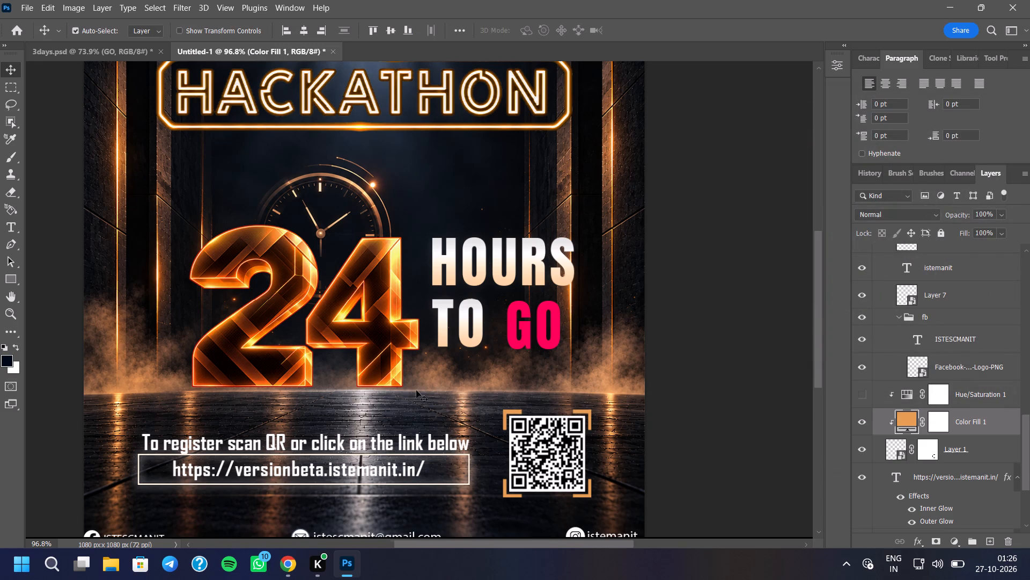
Examine the recoloured QR frame up close and the colour balance of the whole poster.
scroll(413, 393, "down", 4)
scroll(484, 402, "up", 13)
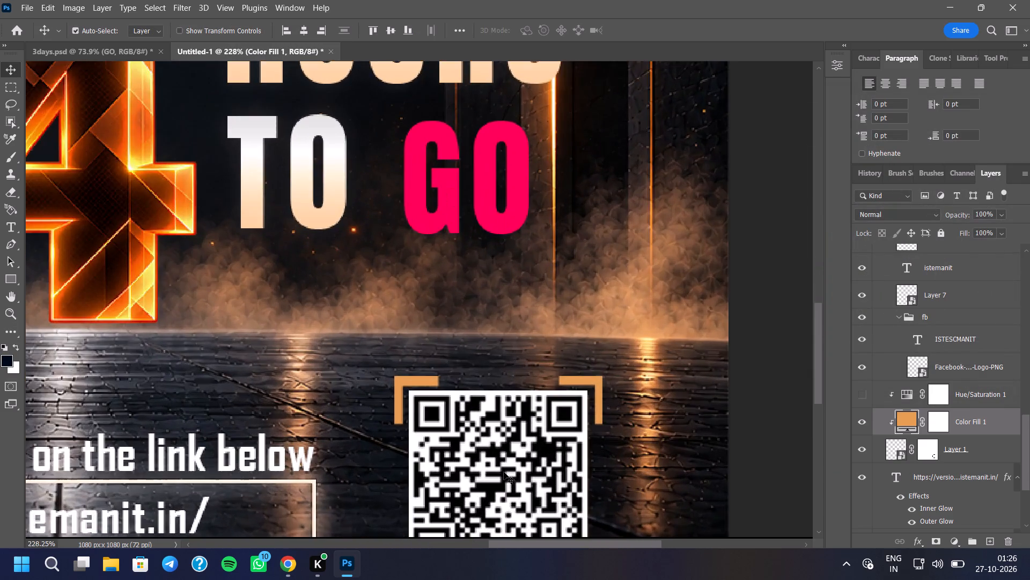
scroll(504, 472, "up", 4)
scroll(497, 466, "down", 18)
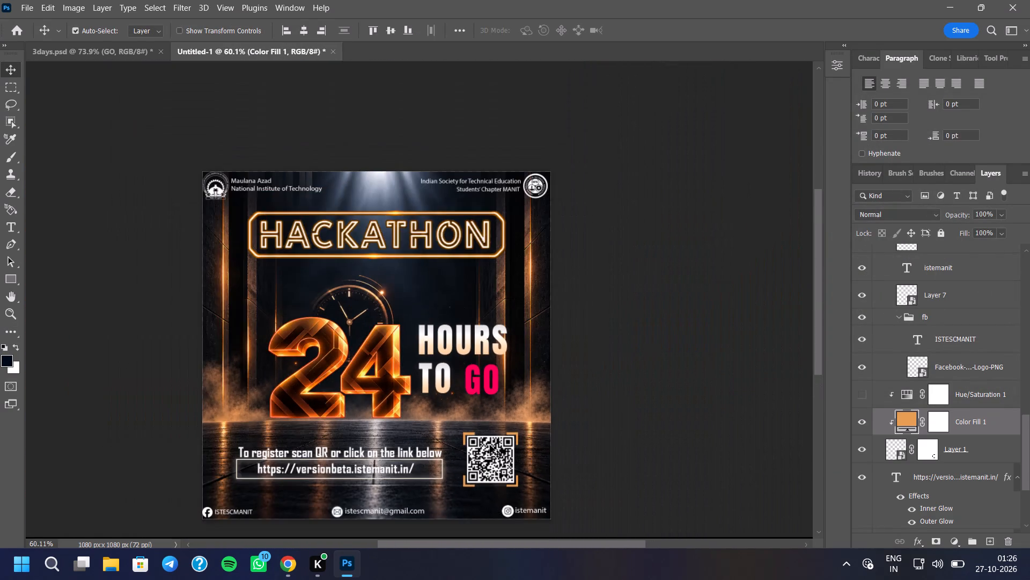
scroll(478, 337, "down", 2)
scroll(455, 346, "up", 4)
scroll(496, 258, "down", 3)
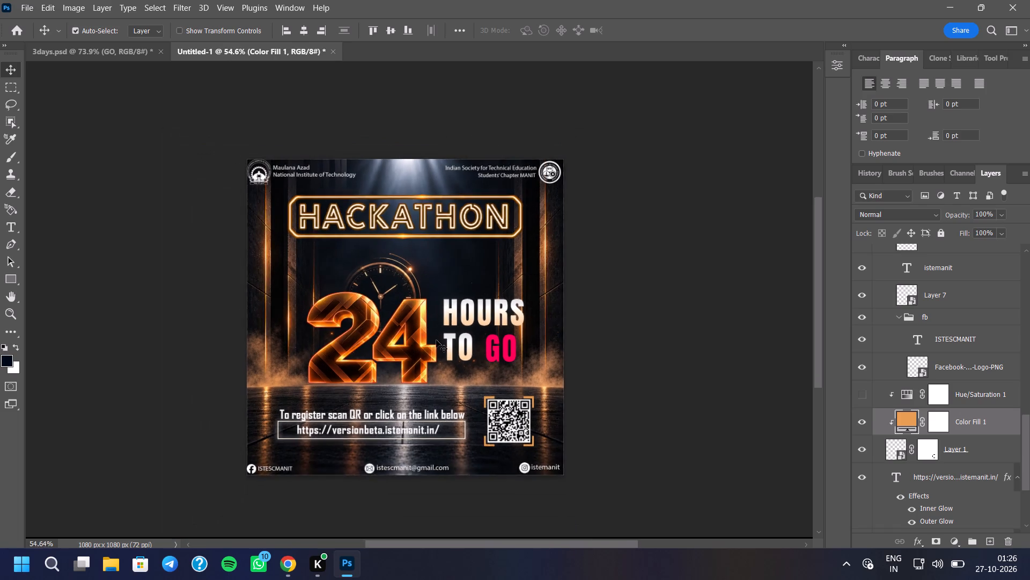
scroll(435, 340, "up", 3)
scroll(882, 390, "down", 8)
Add a Vibrance adjustment clipped to the Futuristic Glowing Metallic 24 layer, with vibrance -7 and saturation -1.
scroll(987, 410, "up", 12)
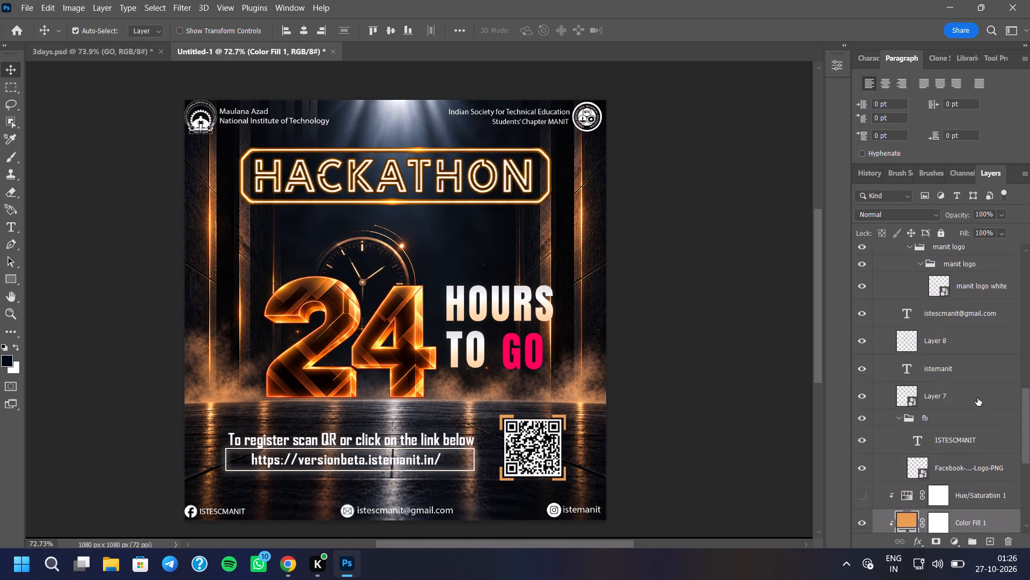
scroll(977, 398, "up", 15)
left_click(952, 353)
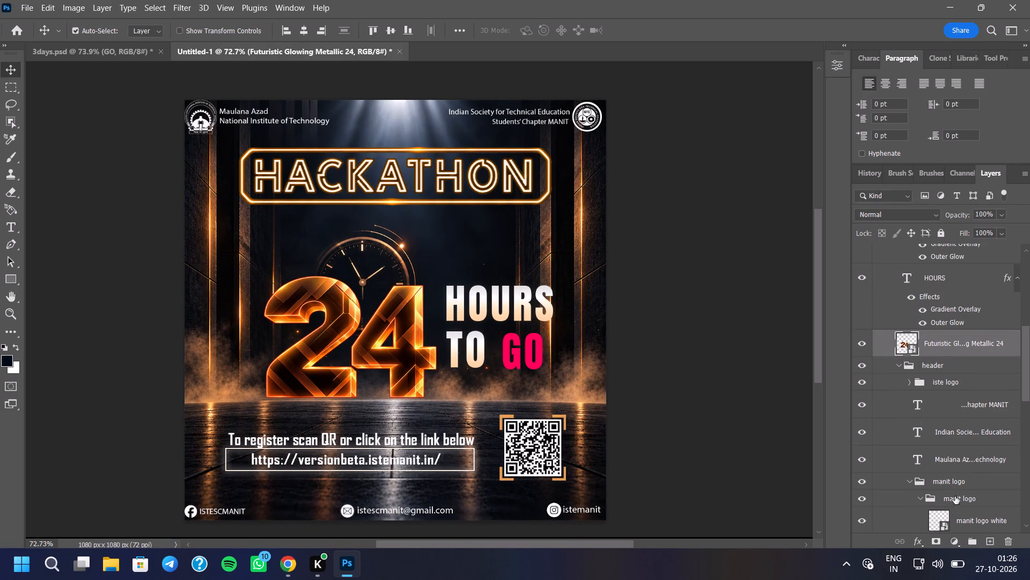
left_click(952, 539)
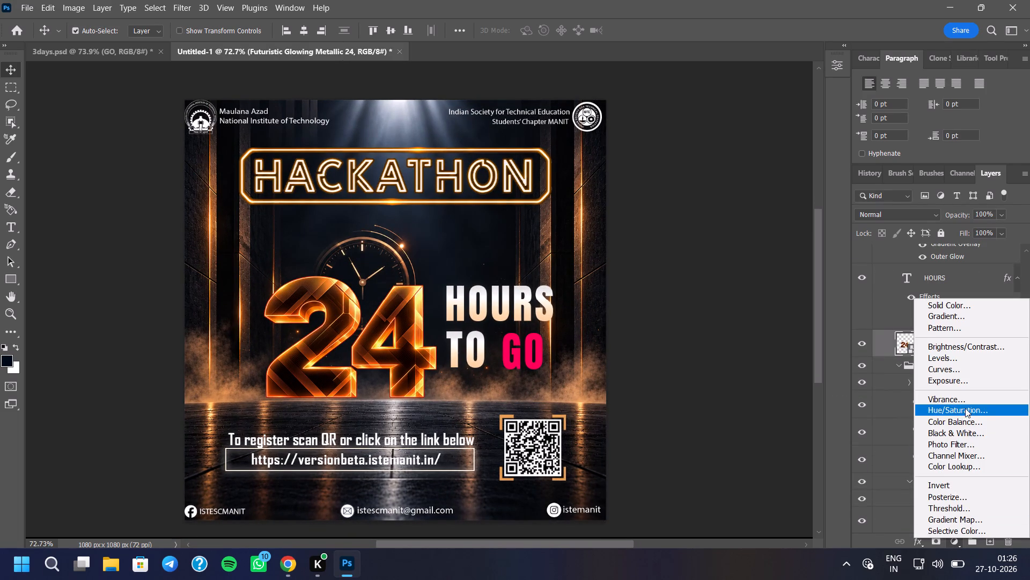
left_click(967, 401)
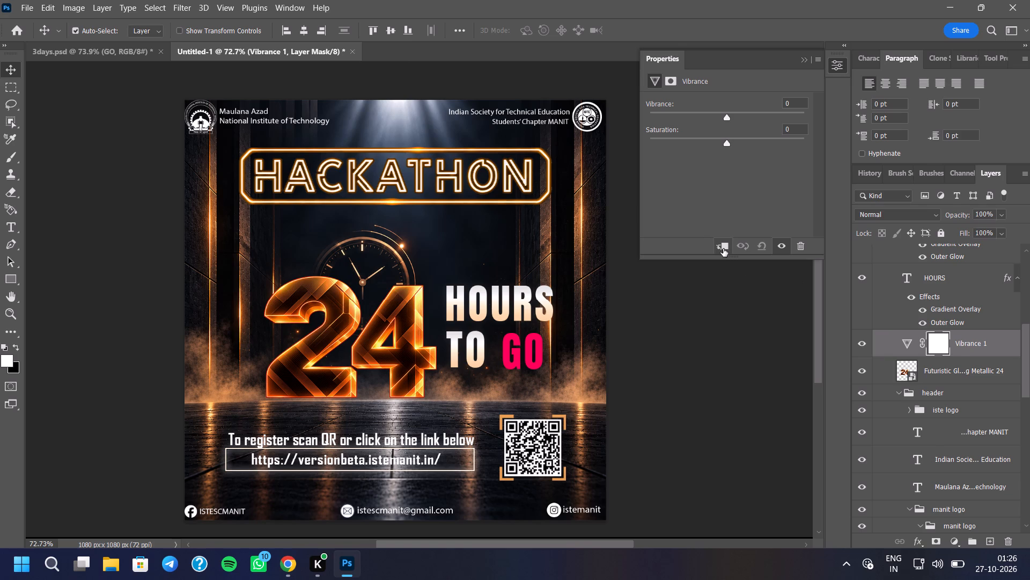
left_click(723, 249)
left_click_drag(728, 118, 696, 119)
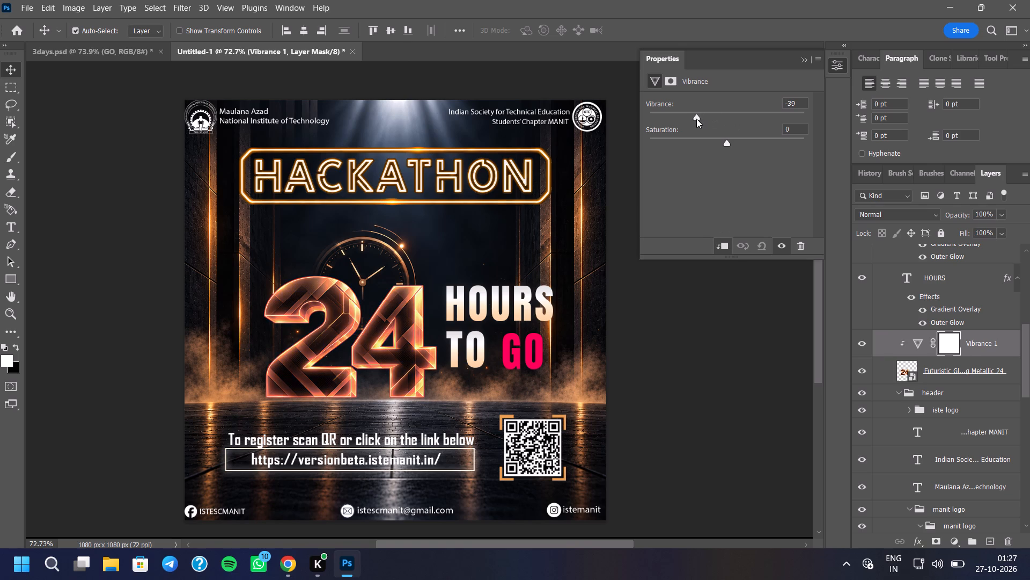
left_click_drag(696, 119, 620, 111)
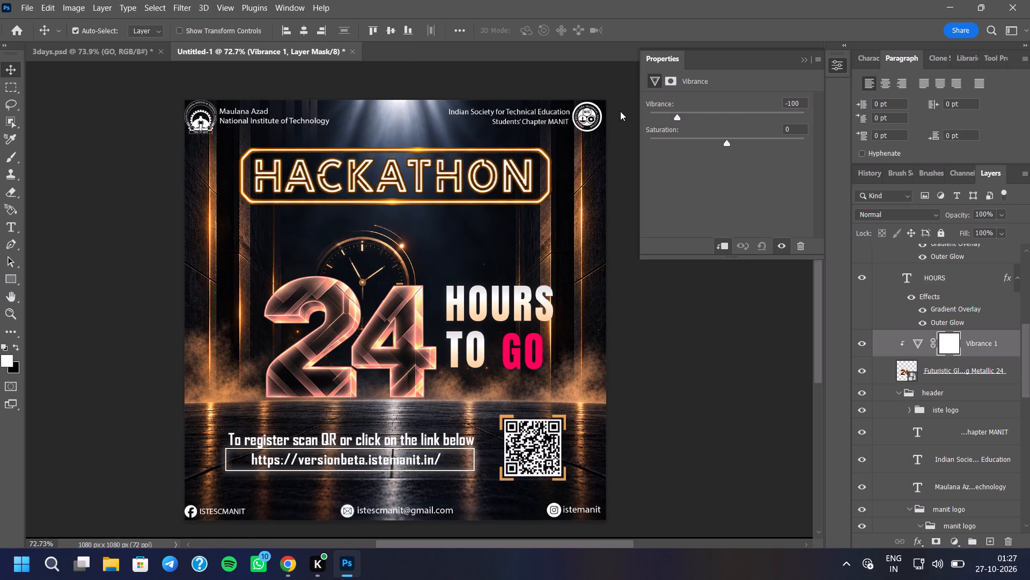
left_click_drag(620, 111, 708, 114)
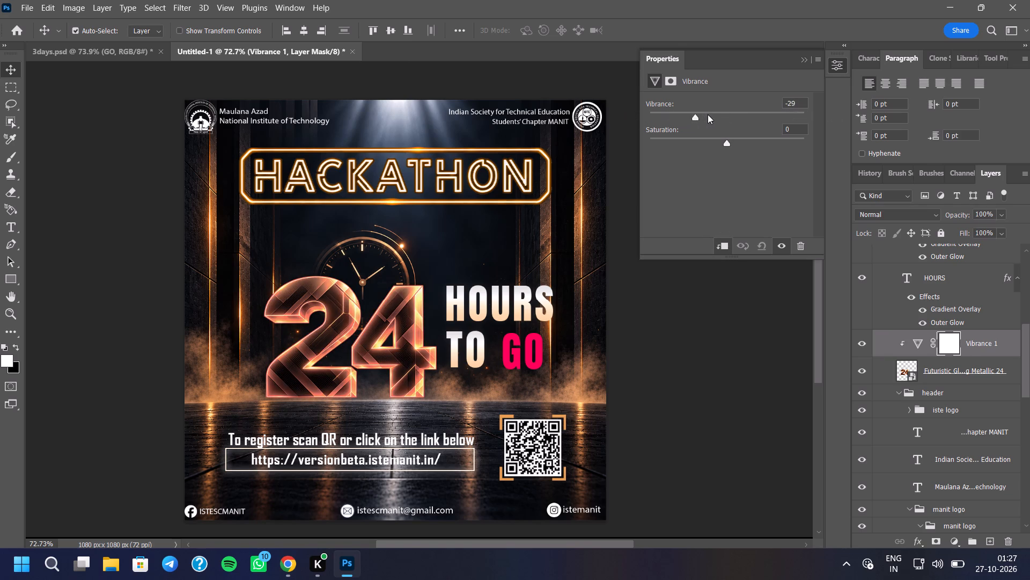
left_click_drag(708, 114, 723, 113)
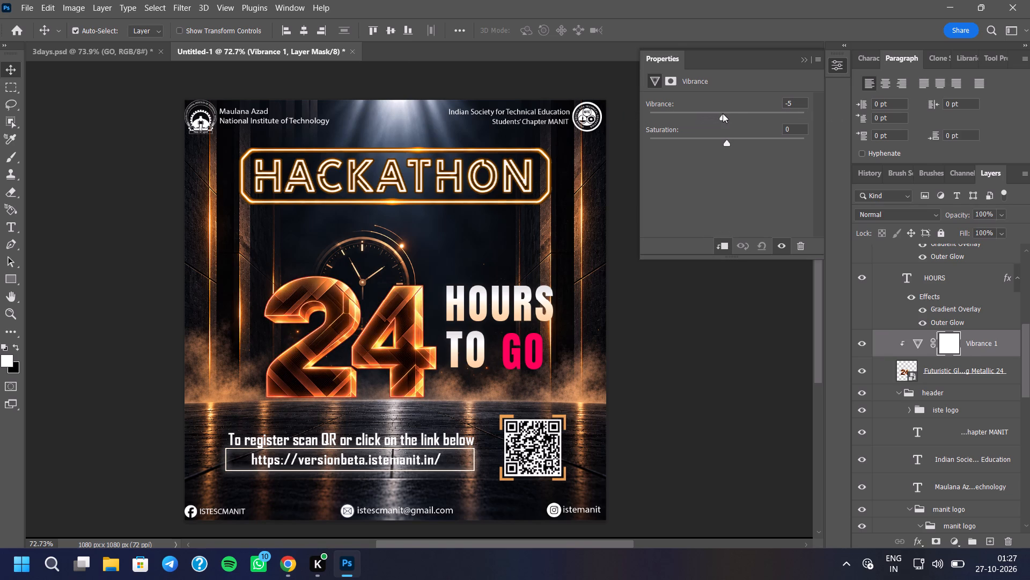
left_click_drag(723, 113, 719, 113)
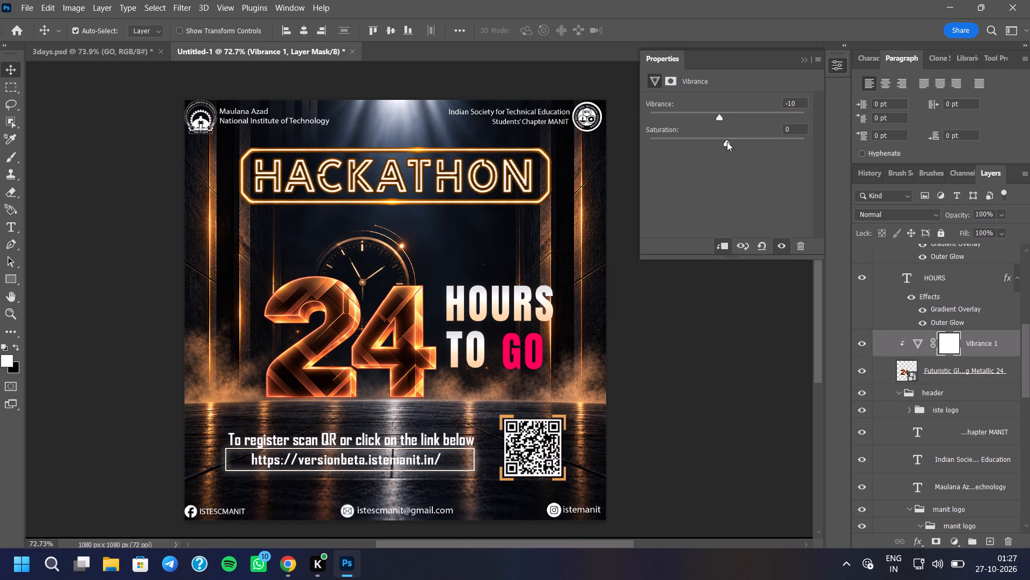
left_click(727, 142)
left_click(717, 114)
left_click(805, 62)
Compare the 24 graphic with the Vibrance adjustment hidden and shown.
left_click(864, 338)
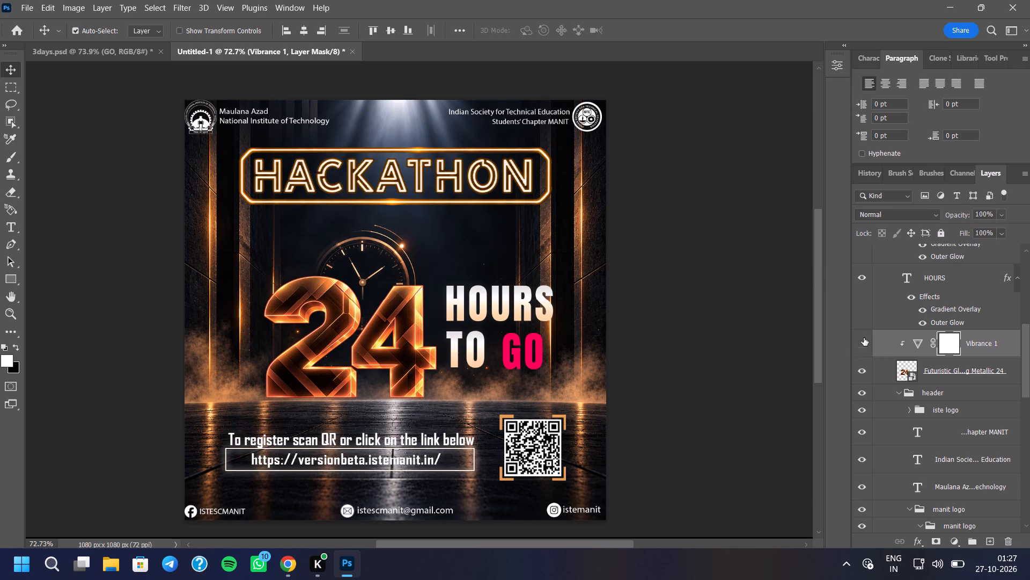
left_click(864, 338)
scroll(470, 343, "down", 2)
scroll(462, 337, "up", 2)
scroll(422, 274, "down", 1)
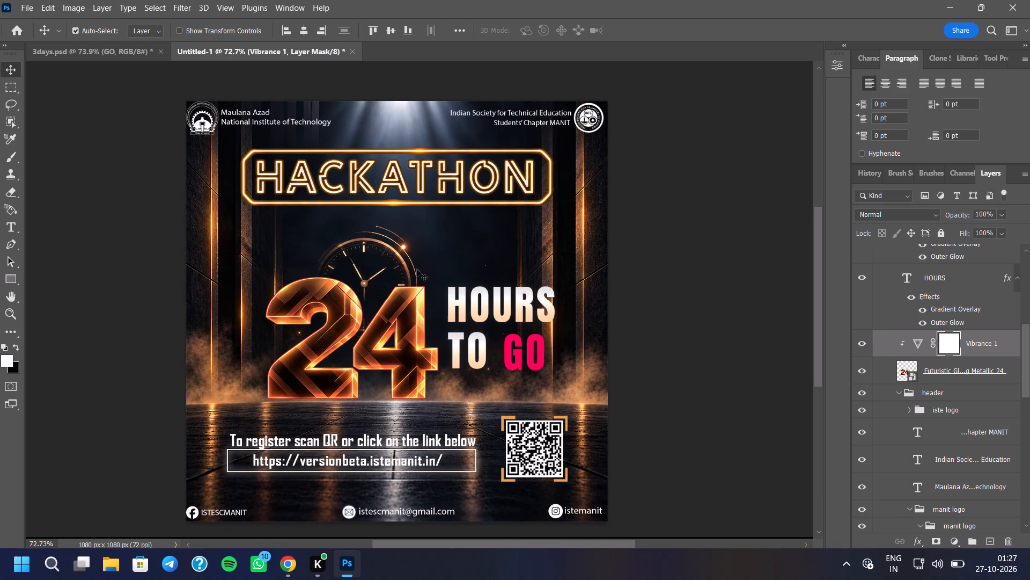
Add a new empty layer at the top of the header group, beneath the 24 graphic's layer.
scroll(414, 305, "up", 1)
scroll(398, 353, "up", 8)
scroll(378, 346, "down", 1)
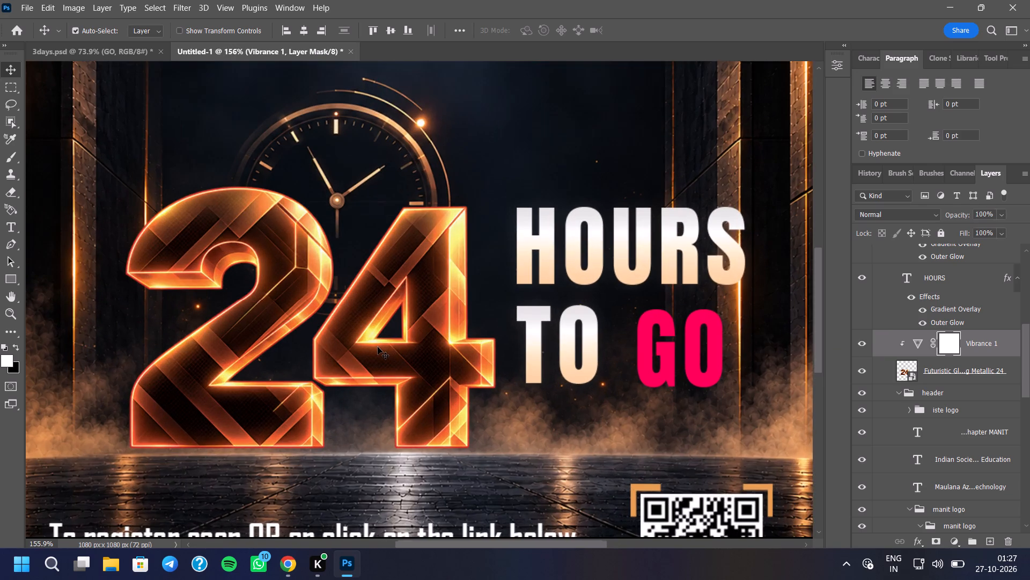
scroll(378, 347, "down", 8)
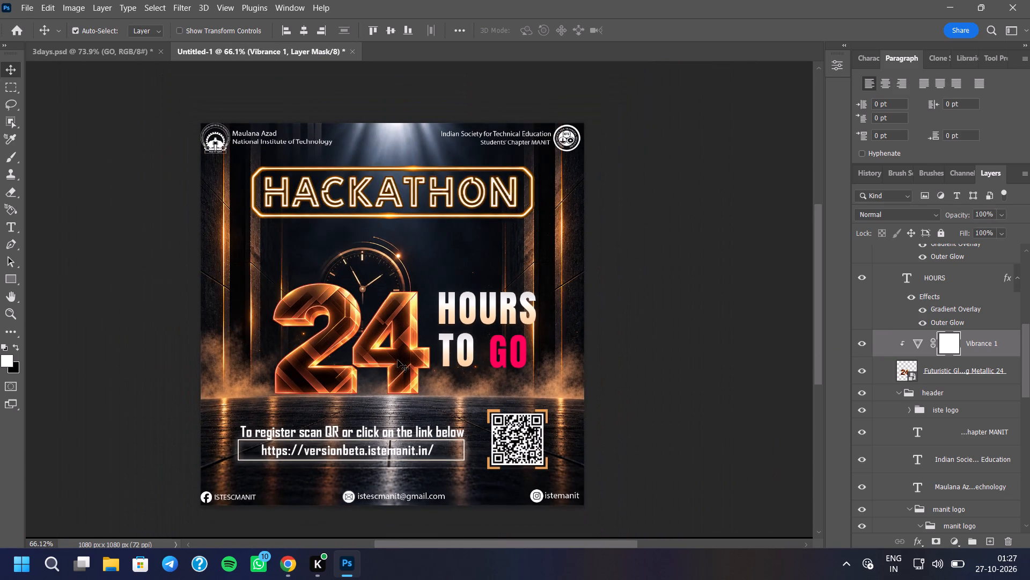
left_click(987, 394)
left_click(992, 538)
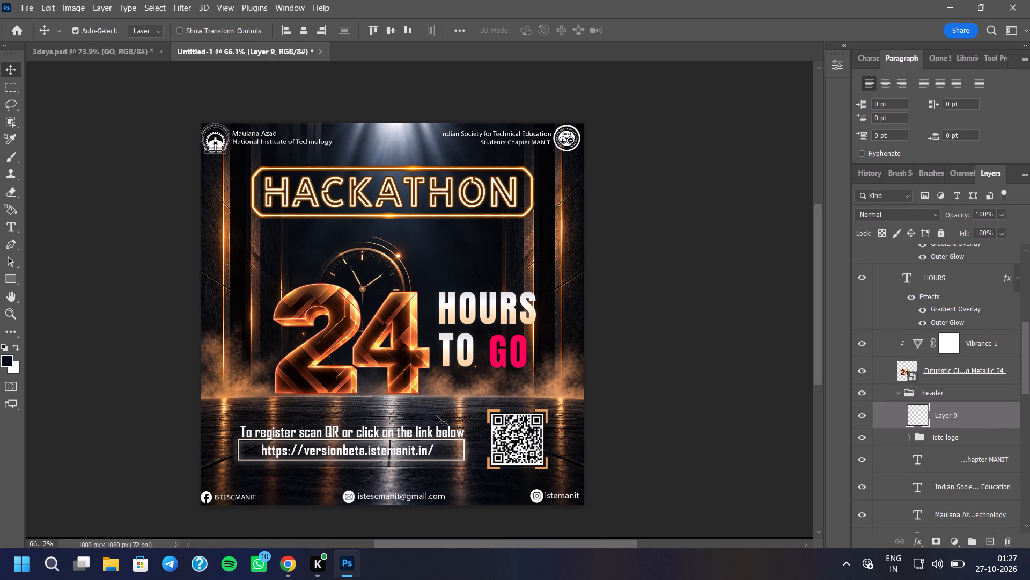
Set up a Soft Round brush at 89 px and 0% hardness, with its tip flattened to a thin horizontal ellipse.
left_click(13, 153)
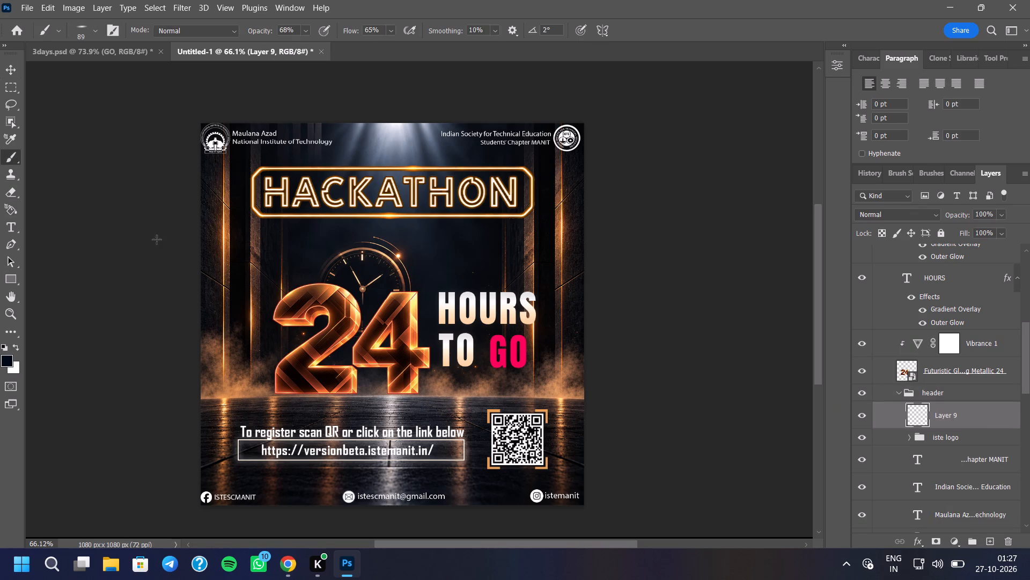
right_click(301, 266)
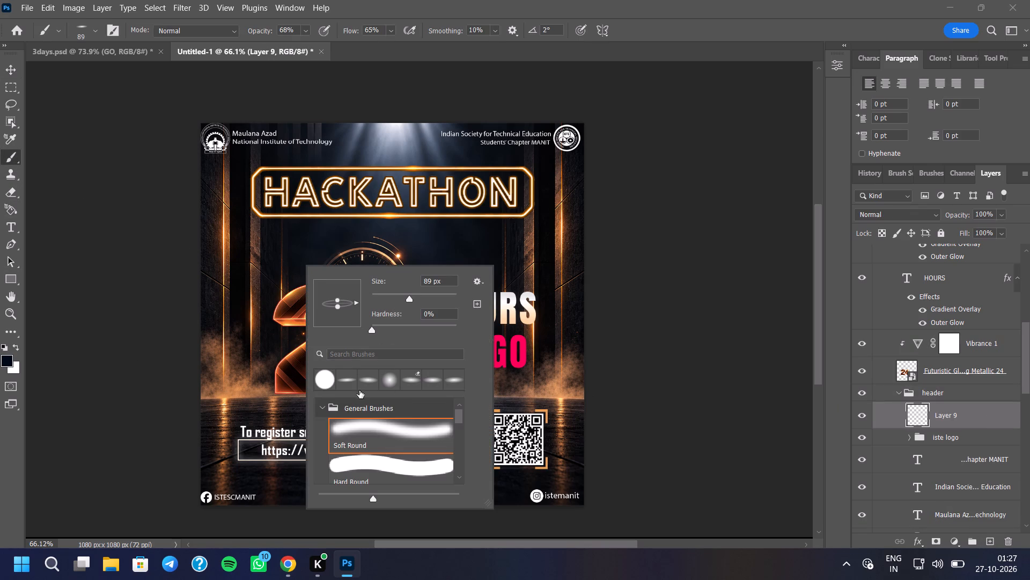
left_click(351, 381)
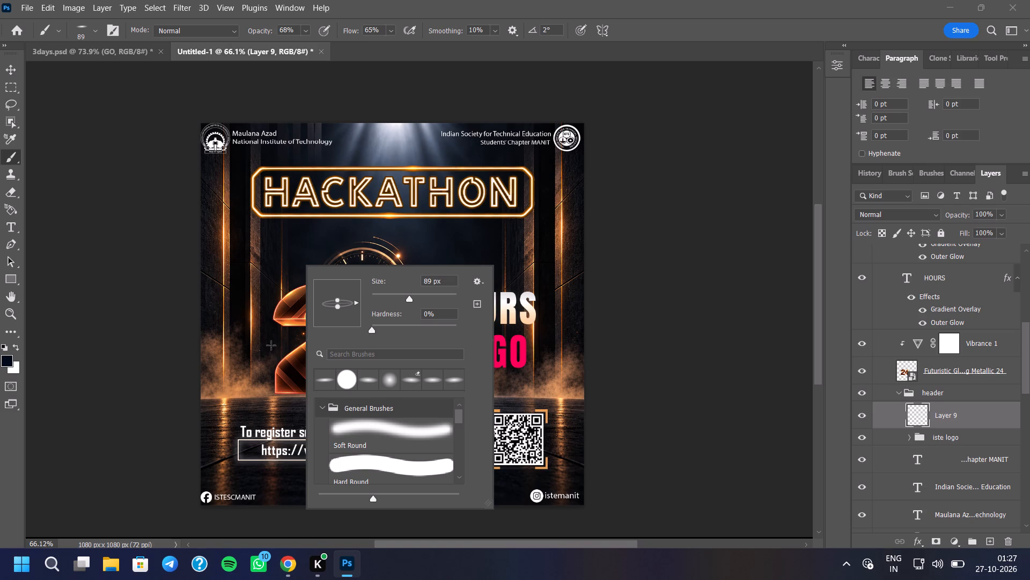
left_click(366, 414)
left_click(366, 433)
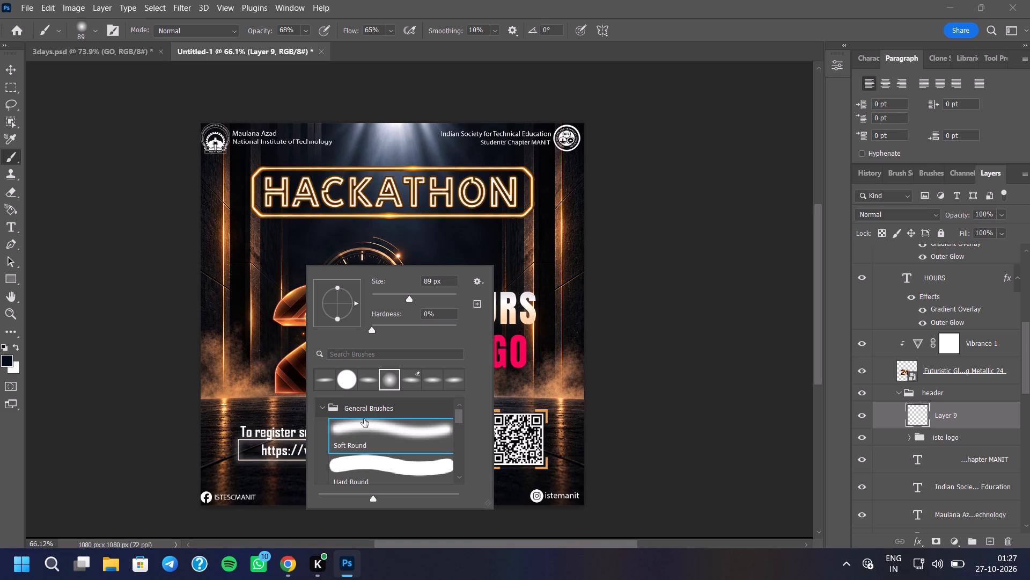
left_click(371, 378)
left_click(379, 421)
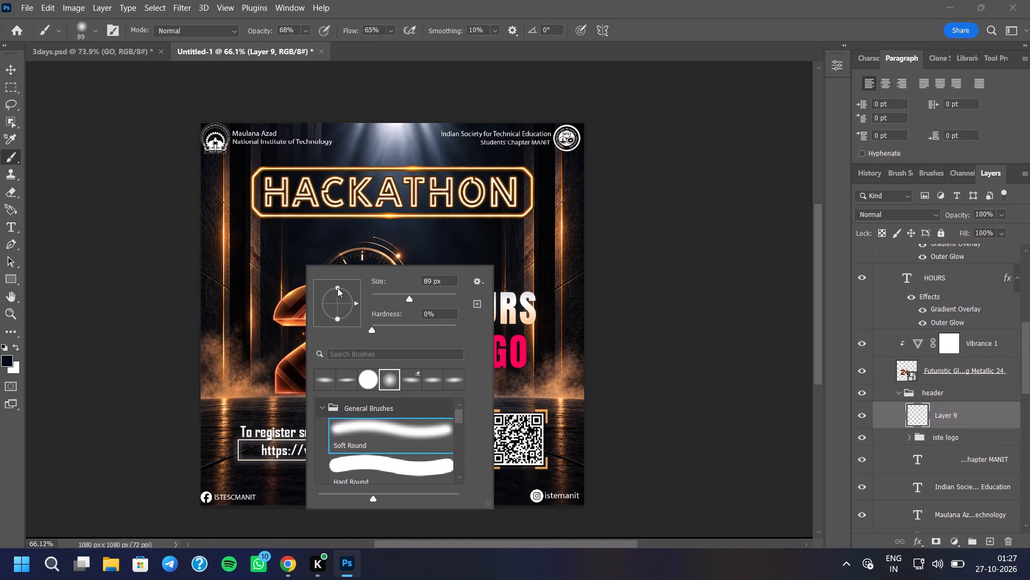
left_click_drag(337, 288, 336, 300)
left_click(56, 348)
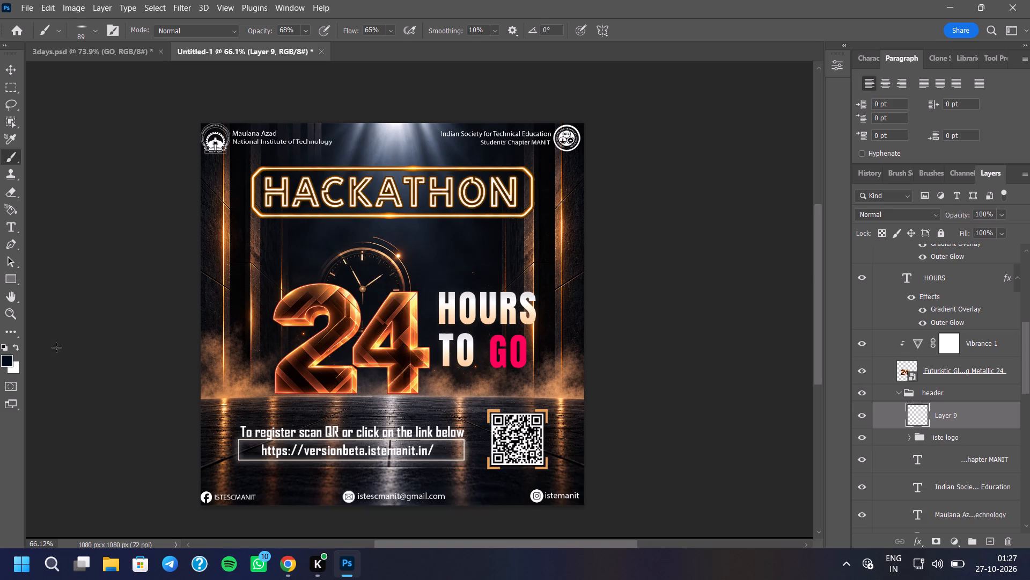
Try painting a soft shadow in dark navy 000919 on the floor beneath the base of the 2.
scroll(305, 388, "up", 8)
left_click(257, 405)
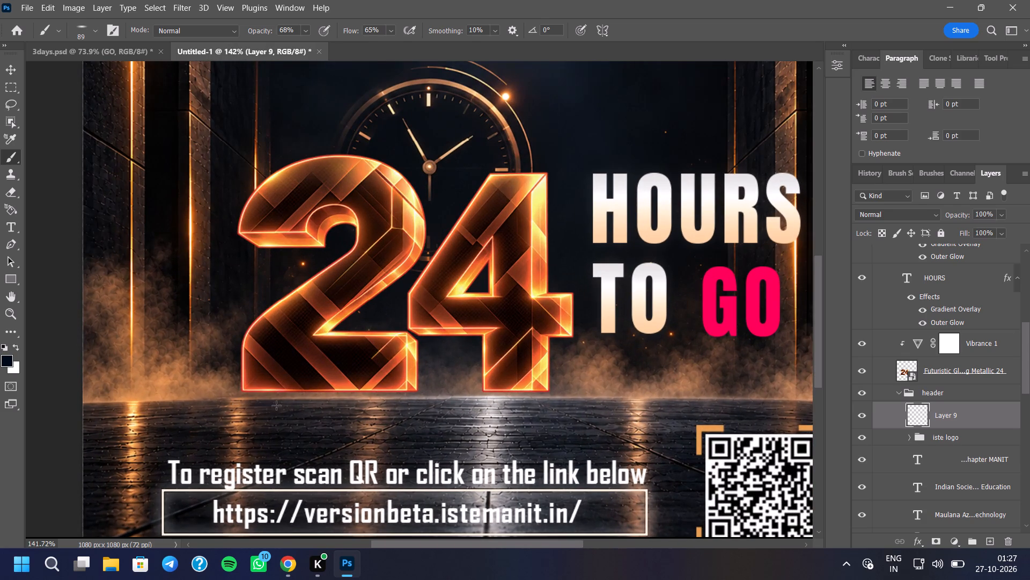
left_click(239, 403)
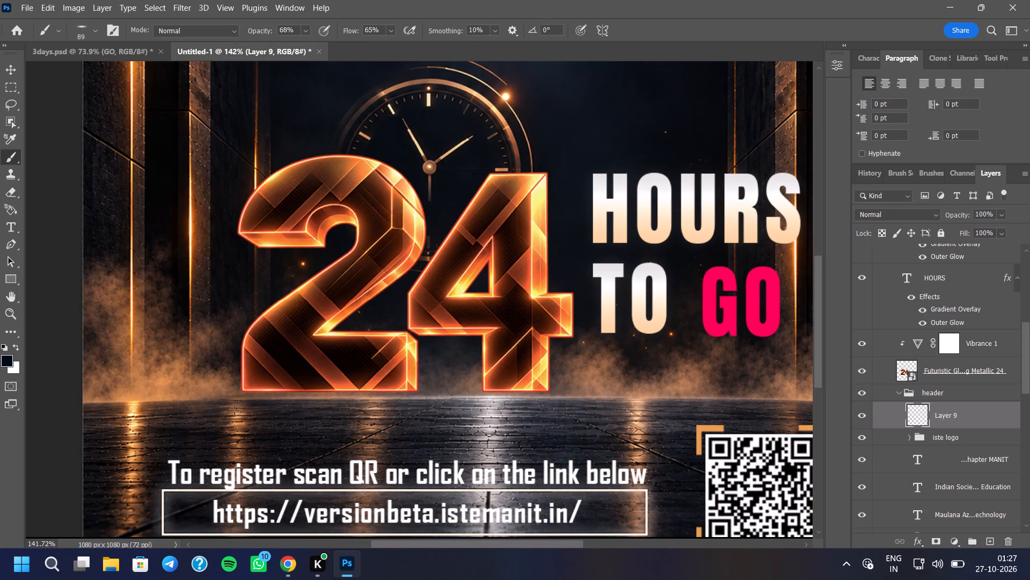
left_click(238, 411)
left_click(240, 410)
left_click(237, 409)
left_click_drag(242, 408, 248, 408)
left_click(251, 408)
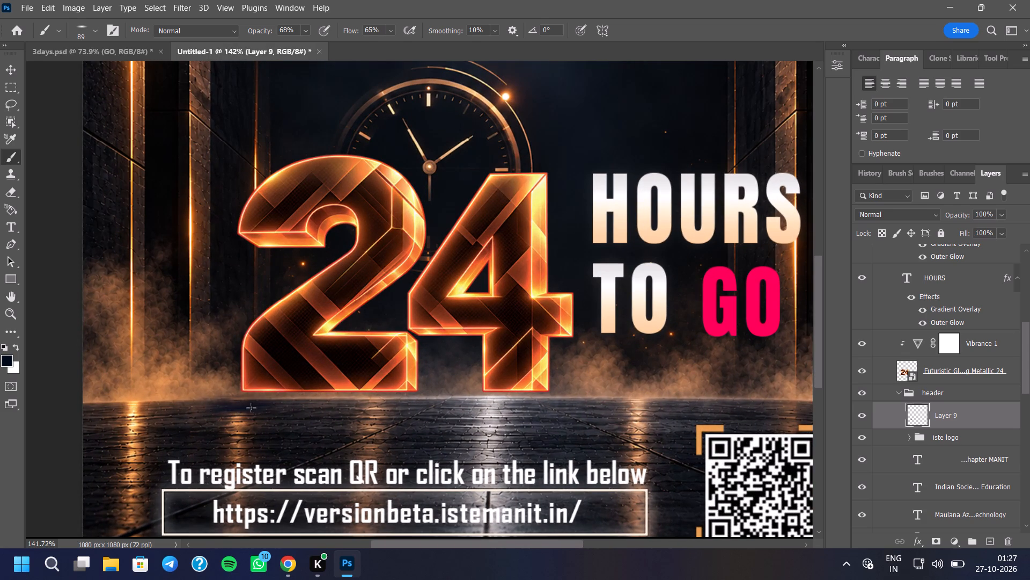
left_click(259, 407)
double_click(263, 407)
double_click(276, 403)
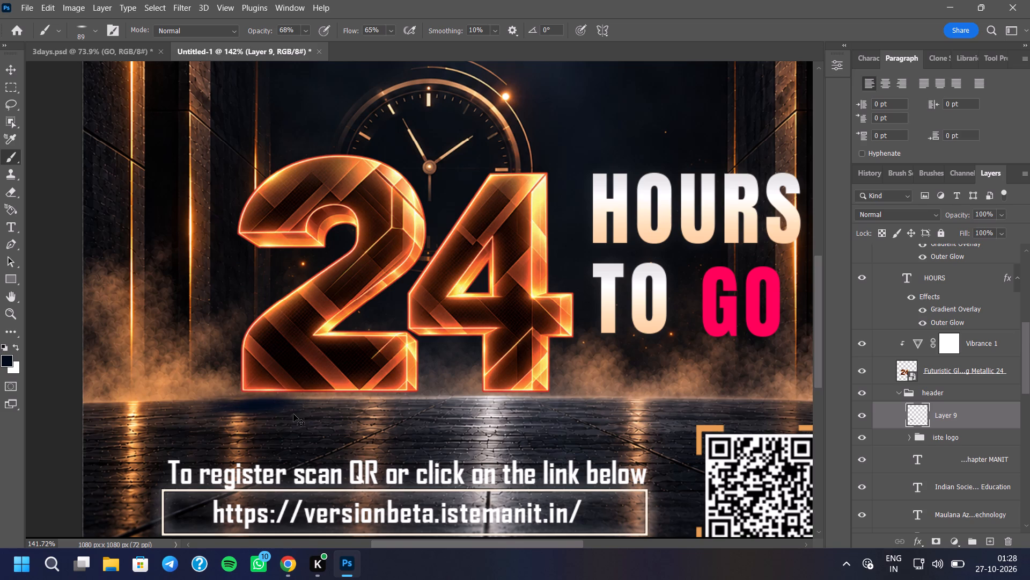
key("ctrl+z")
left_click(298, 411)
Set the foreground colour to black 000000.
left_click(5, 357)
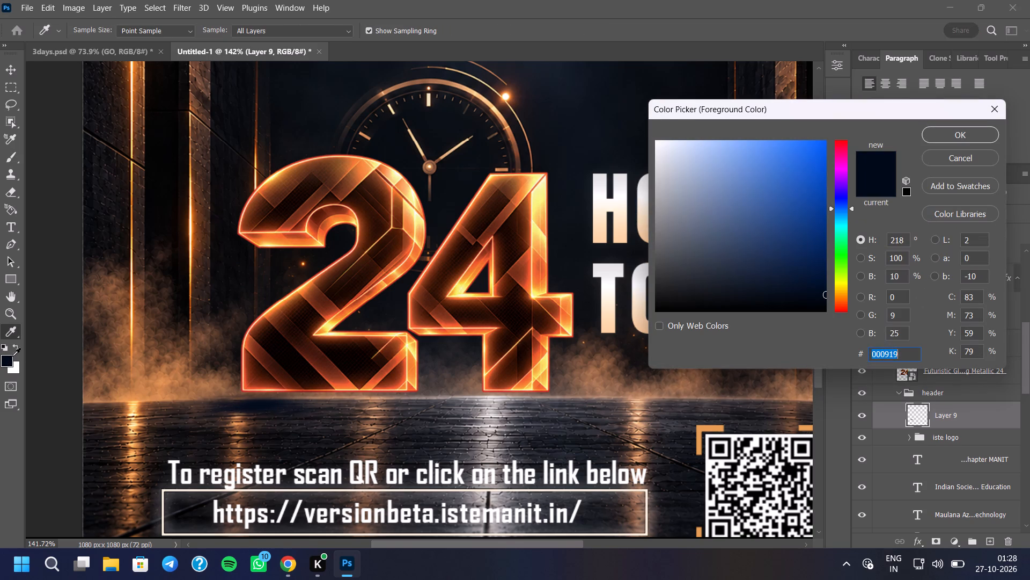
left_click_drag(688, 303, 610, 324)
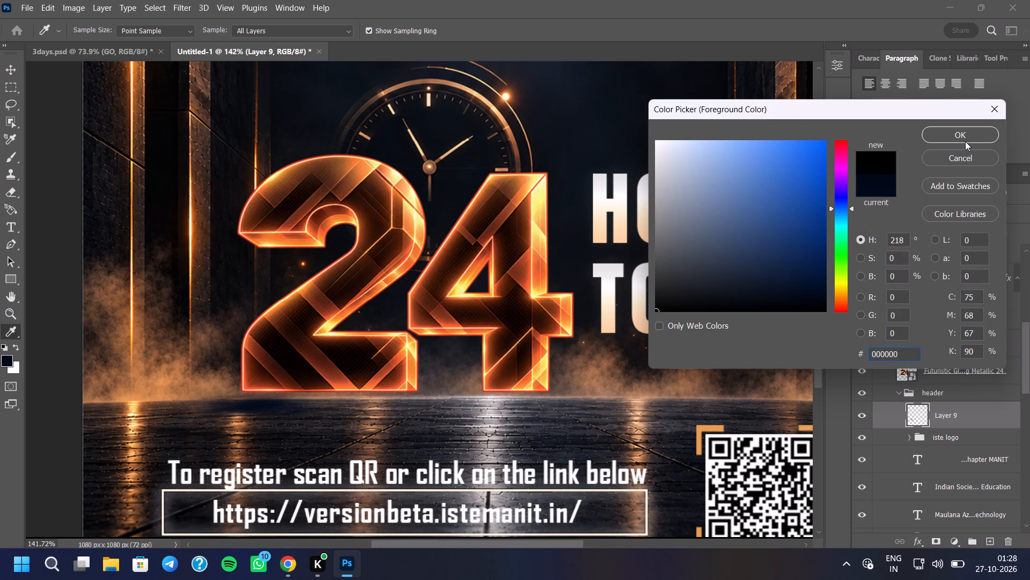
left_click(966, 132)
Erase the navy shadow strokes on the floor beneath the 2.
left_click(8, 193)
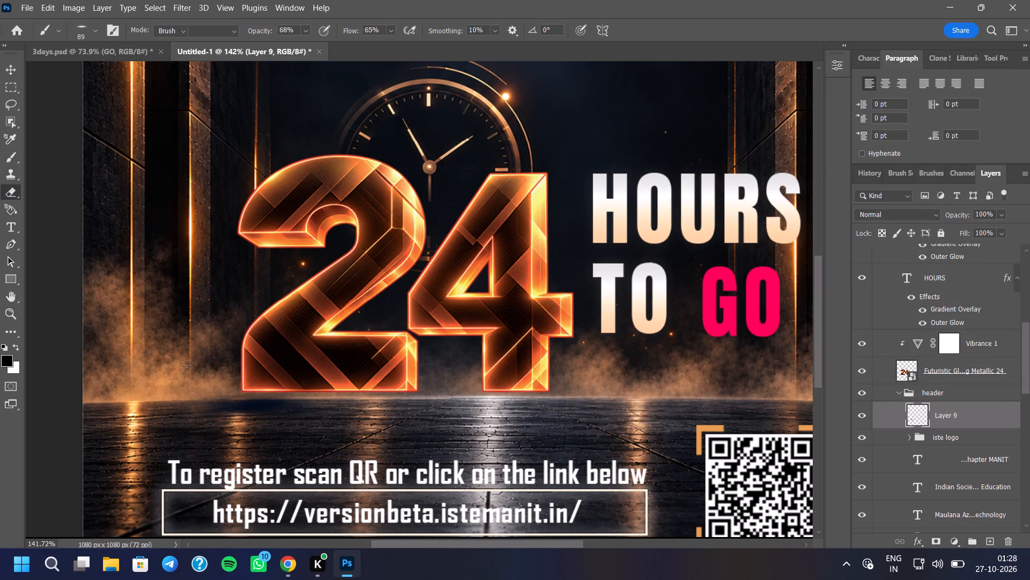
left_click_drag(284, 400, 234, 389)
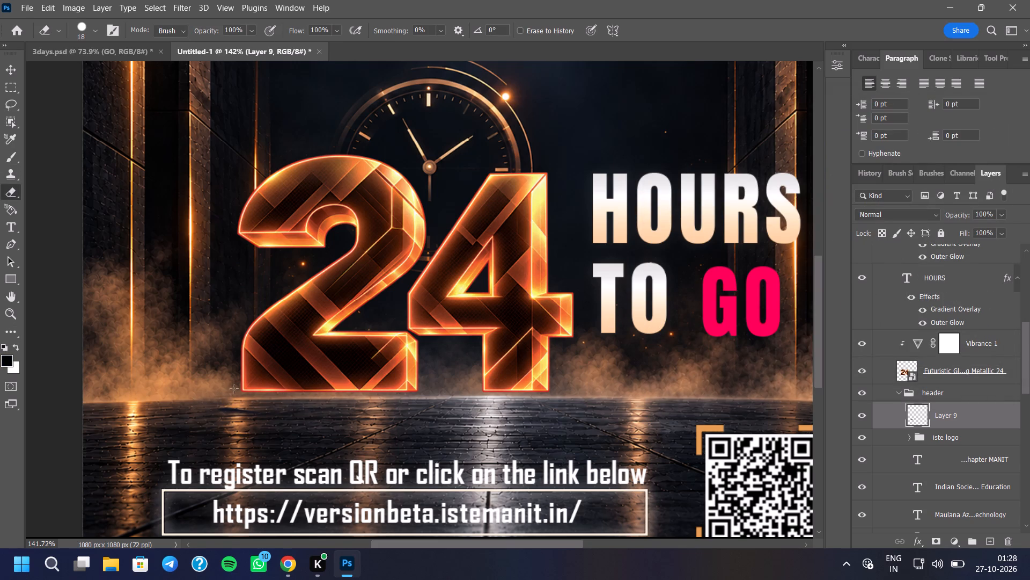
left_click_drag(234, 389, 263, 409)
Paint a soft black shadow with the flattened brush along the floor beneath the 2.
left_click(15, 160)
left_click(248, 405)
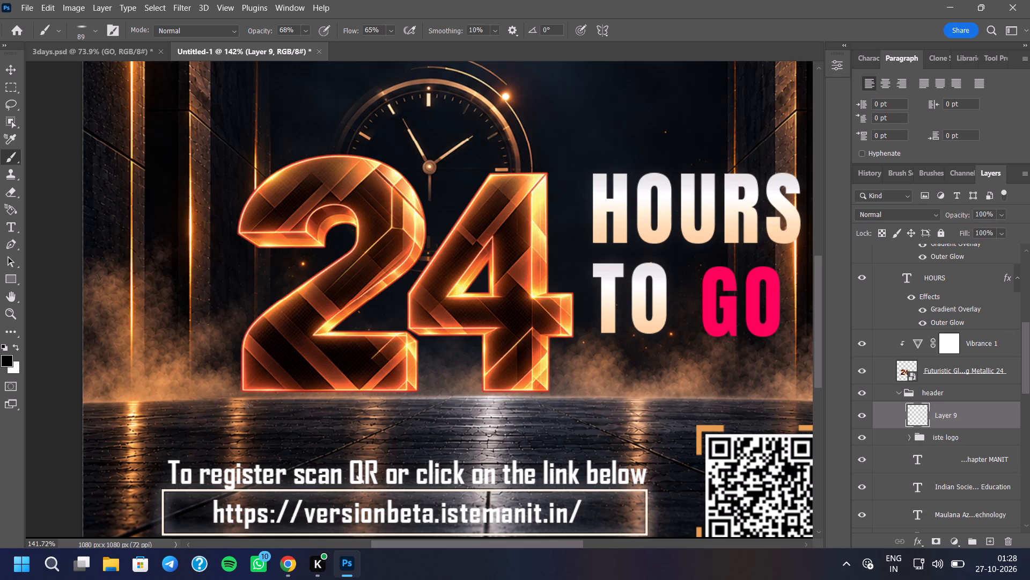
left_click(232, 405)
left_click(257, 408)
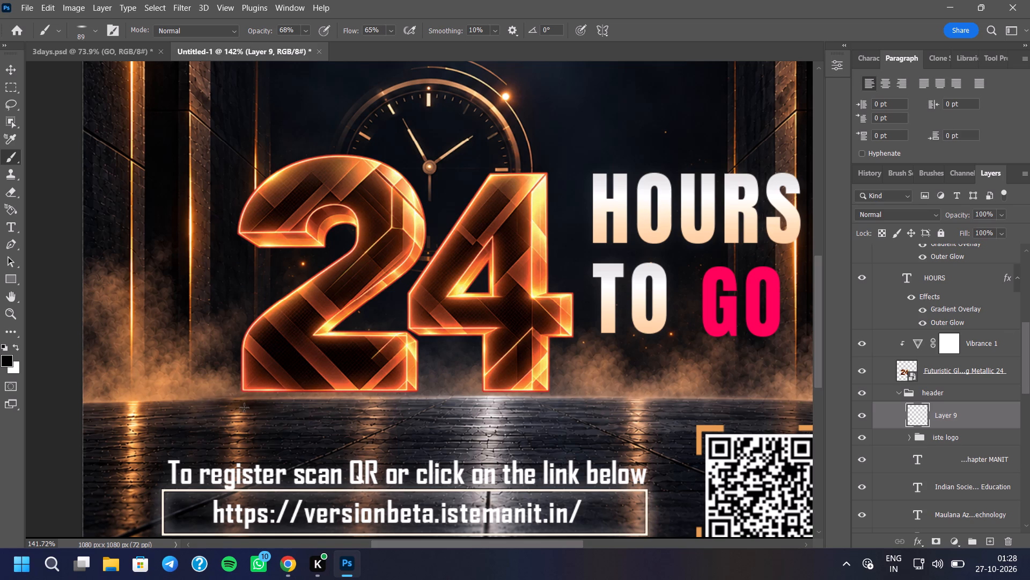
left_click(244, 408)
left_click(223, 409)
left_click_drag(254, 409, 261, 408)
left_click_drag(283, 407, 291, 407)
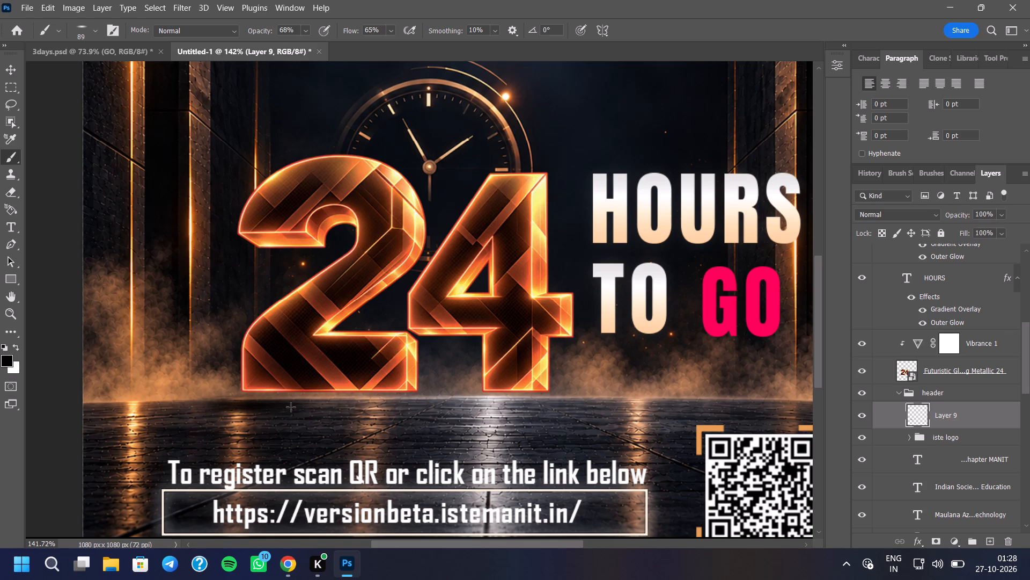
left_click(295, 407)
left_click_drag(309, 406, 319, 406)
left_click_drag(325, 404, 332, 404)
left_click_drag(359, 404, 365, 404)
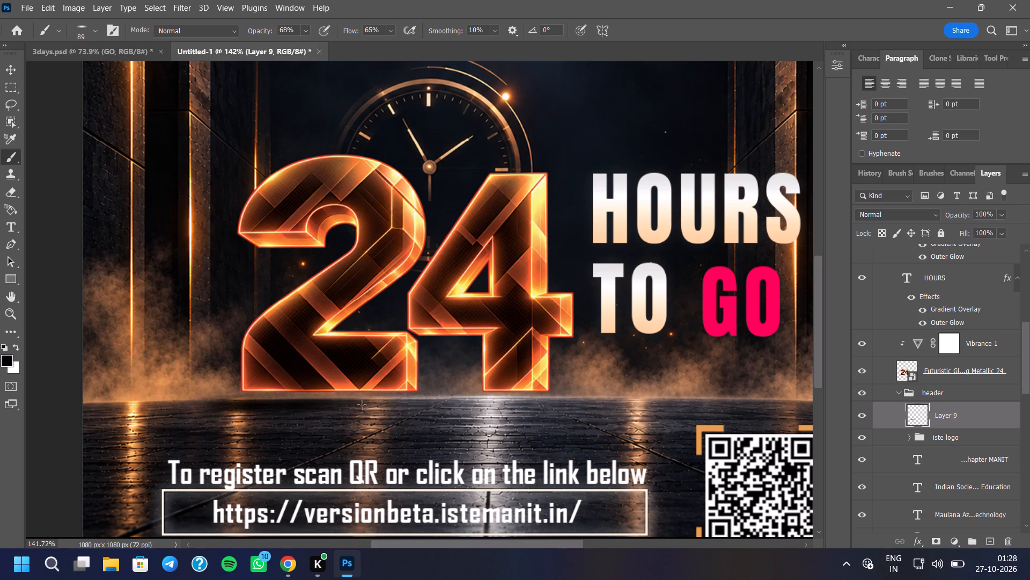
Extend the black floor shadow from the right part of the 2 to just past the base of the 4.
left_click(357, 408)
left_click_drag(384, 407, 392, 407)
left_click_drag(400, 406, 406, 406)
left_click_drag(418, 407, 426, 405)
left_click_drag(439, 405, 446, 405)
left_click_drag(460, 403, 468, 403)
left_click_drag(485, 403, 494, 403)
left_click_drag(514, 403, 523, 403)
left_click_drag(539, 403, 546, 403)
left_click(558, 404)
Darken the floor shadow with a second pass of black strokes from the 4 back to the 2.
left_click(541, 408)
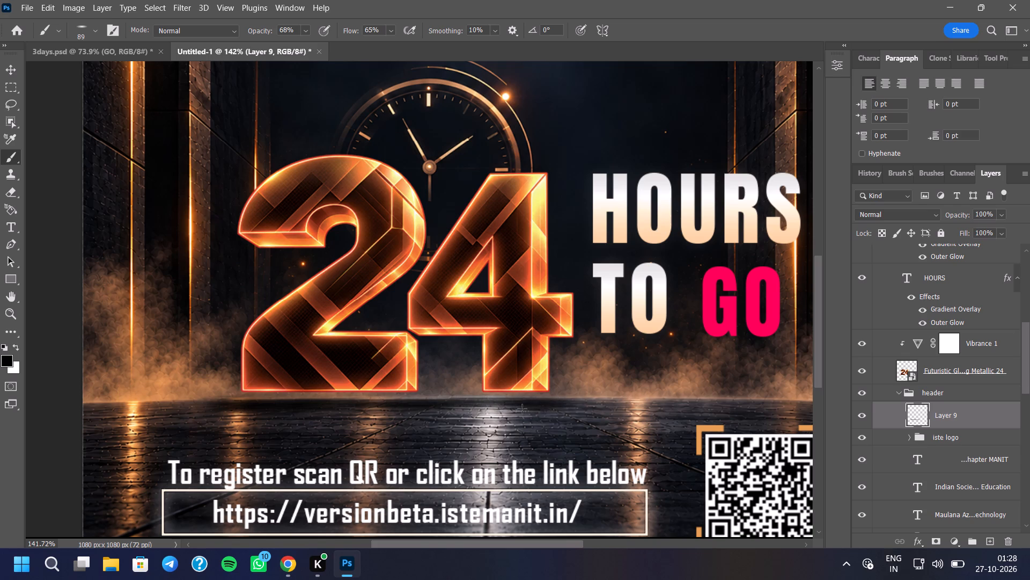
left_click(522, 409)
left_click_drag(501, 405, 492, 405)
left_click_drag(477, 405, 470, 405)
left_click(451, 408)
left_click_drag(432, 409, 422, 409)
left_click_drag(410, 409, 399, 409)
left_click_drag(392, 409, 384, 409)
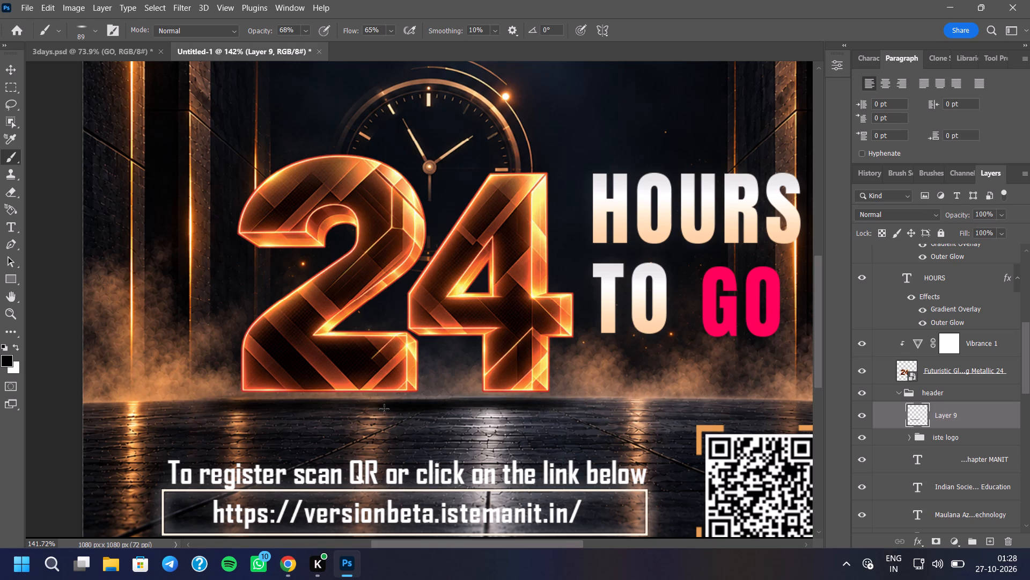
left_click_drag(384, 409, 386, 409)
left_click(372, 409)
Build up the shadow with further black strokes, slightly lower on the floor, across the full width of the 24.
left_click_drag(337, 410, 345, 410)
left_click_drag(402, 409, 409, 408)
left_click(463, 408)
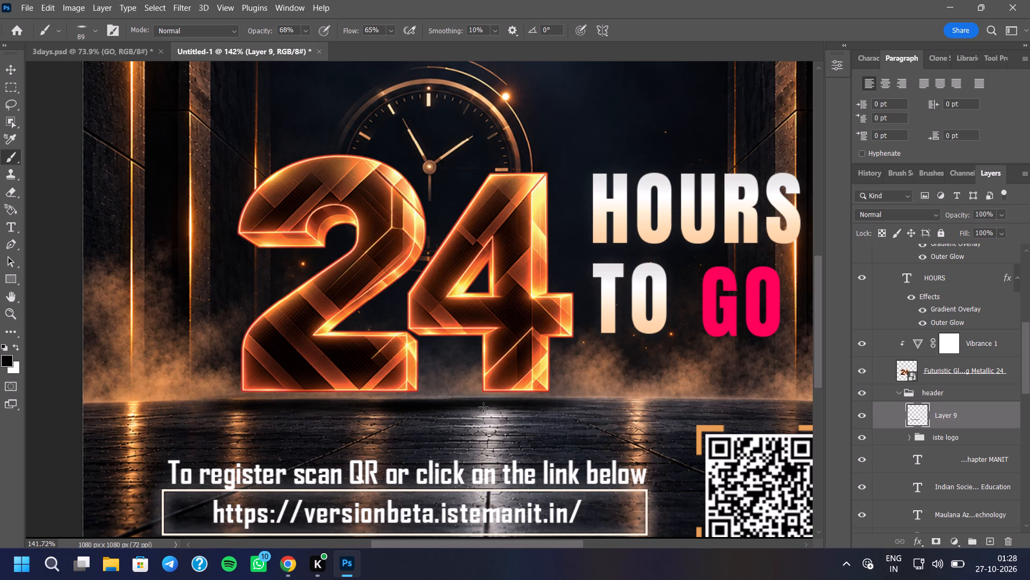
left_click(489, 407)
left_click(381, 408)
left_click_drag(359, 408, 353, 408)
left_click(329, 409)
left_click_drag(289, 410, 281, 410)
left_click_drag(265, 410, 259, 410)
left_click_drag(259, 410, 254, 409)
left_click(374, 408)
left_click_drag(369, 412, 373, 412)
left_click(490, 408)
left_click(475, 408)
Touch up the lower edge of the black shadow beneath the 2 and just beyond its left corner, working up close.
scroll(414, 418, "down", 4)
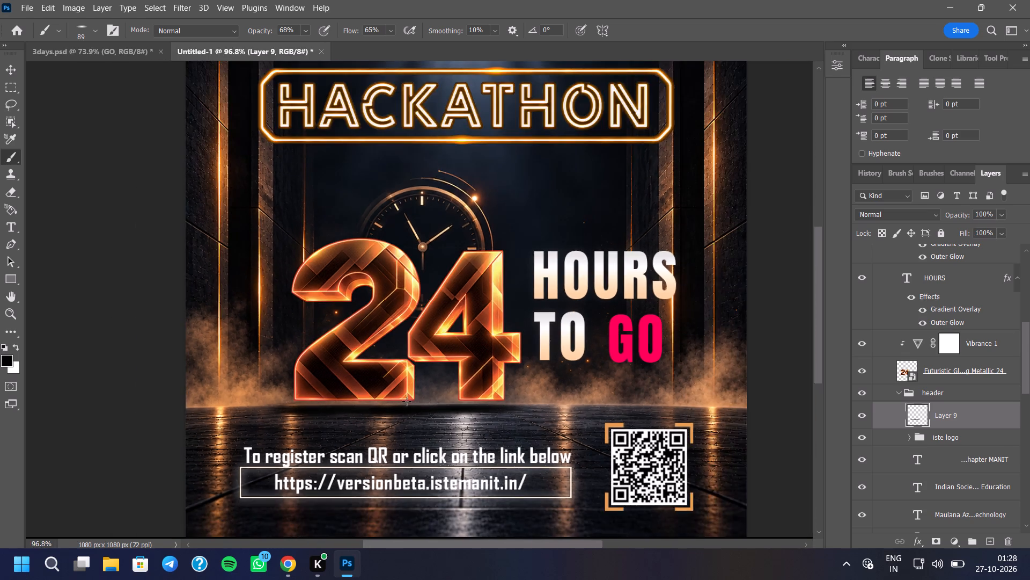
scroll(405, 401, "down", 3)
scroll(421, 428, "up", 12)
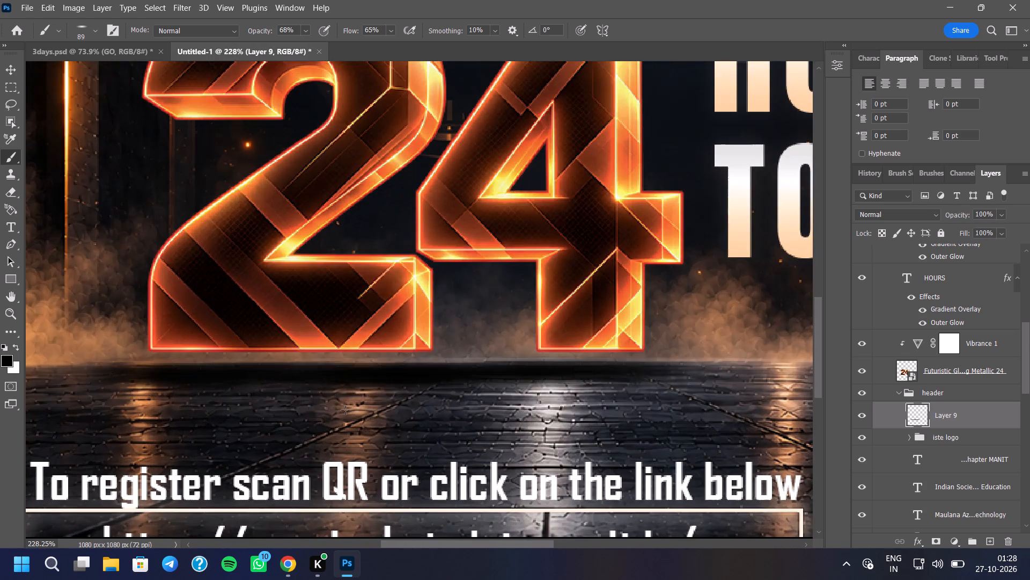
scroll(476, 375, "up", 4)
scroll(325, 408, "down", 4)
scroll(157, 408, "up", 4)
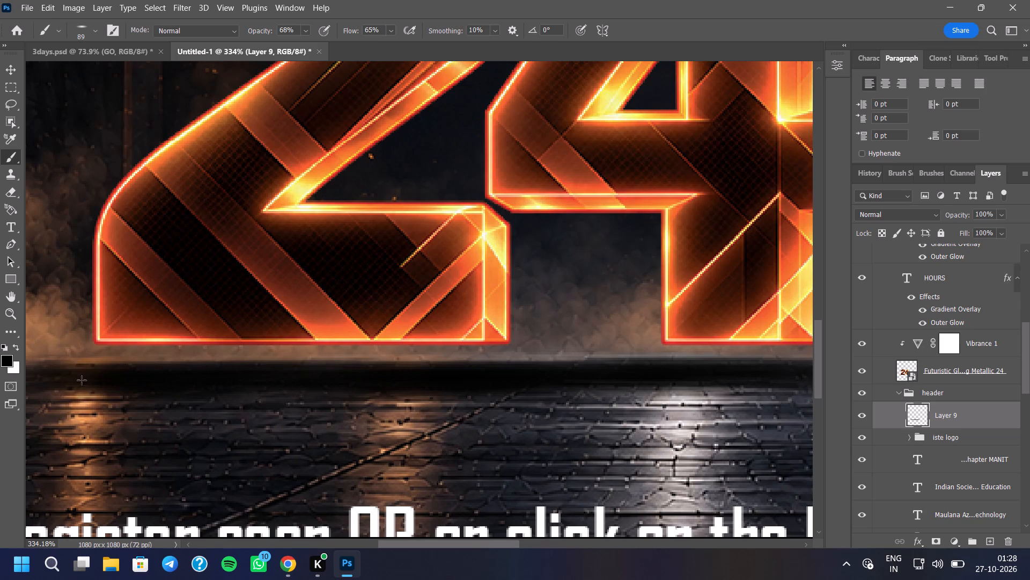
left_click(75, 381)
left_click(61, 393)
left_click(77, 390)
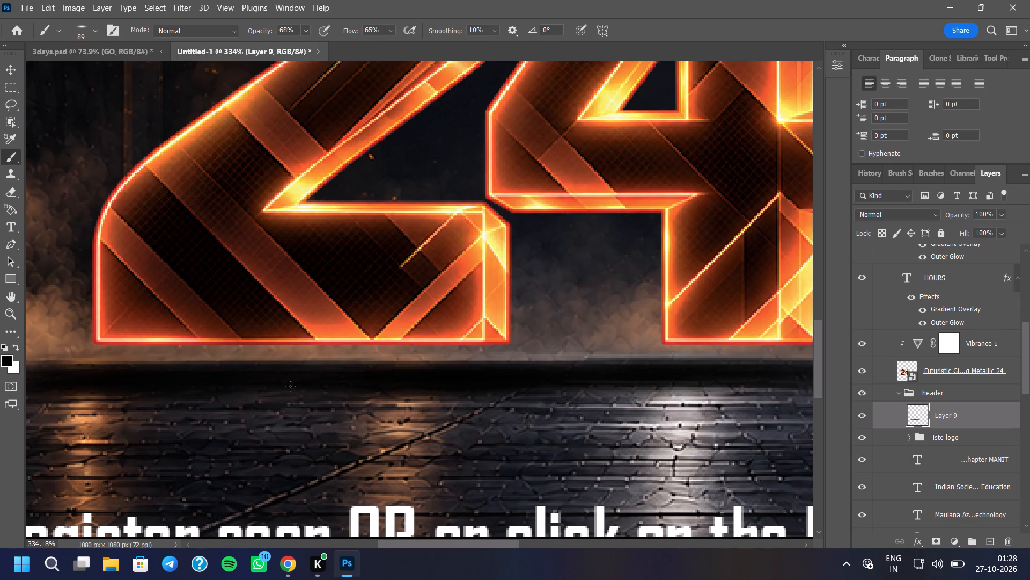
left_click_drag(280, 392, 275, 392)
left_click(253, 392)
Touch up the lower edge of the black floor shadow beneath the 4, and check it against the whole poster.
scroll(325, 422, "down", 3)
scroll(666, 409, "up", 3)
left_click(546, 399)
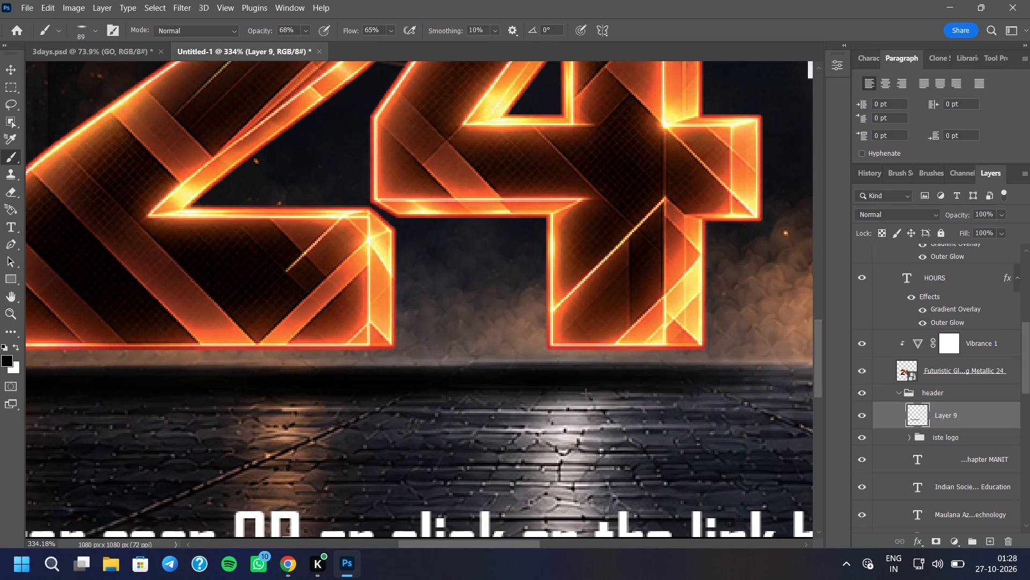
left_click(586, 394)
left_click(590, 400)
left_click(640, 389)
scroll(652, 398, "down", 5)
scroll(602, 432, "down", 3)
scroll(429, 426, "down", 8)
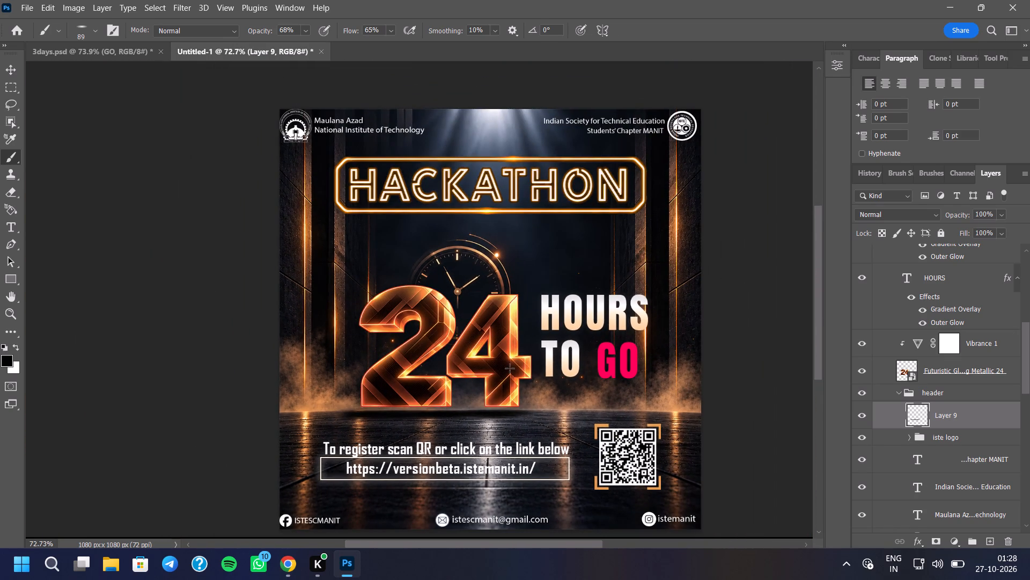
Add a Vibrance adjustment layer above the Futuristic Clockwork Corridor background and clip it to that layer.
scroll(376, 344, "down", 3)
scroll(473, 358, "up", 3)
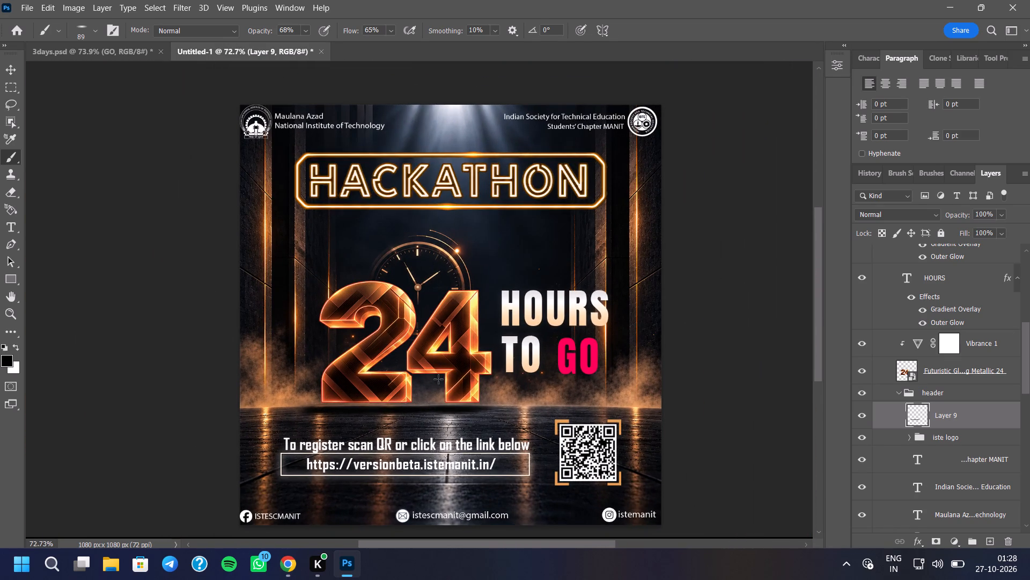
scroll(408, 403, "up", 1)
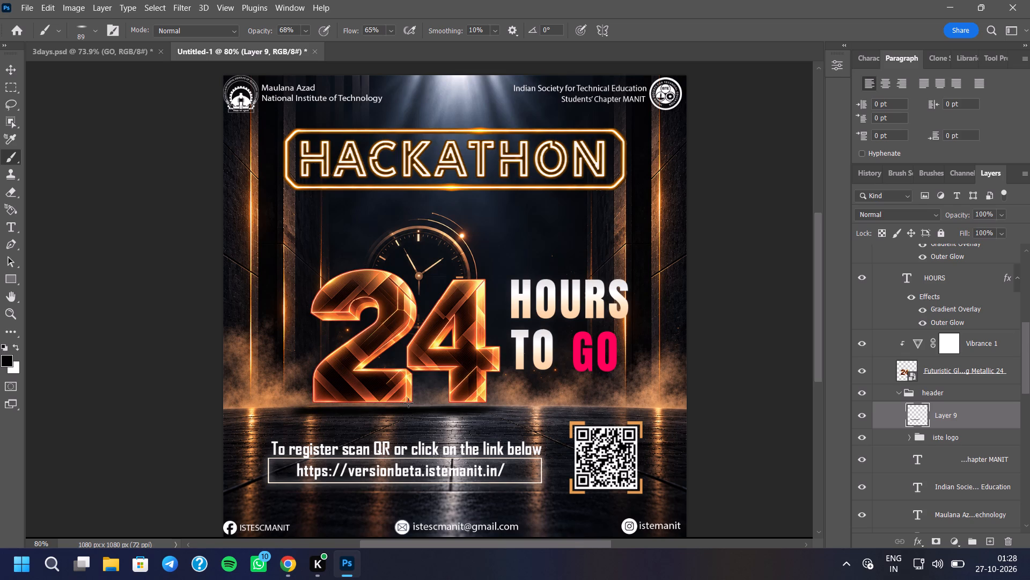
scroll(1029, 289, "down", 3)
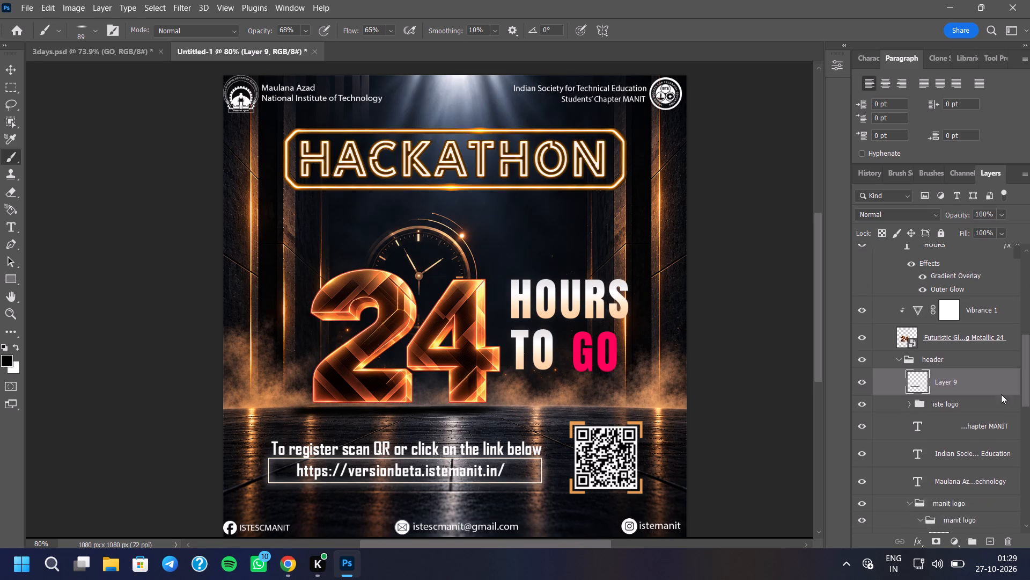
scroll(1001, 394, "down", 12)
scroll(555, 383, "down", 2)
scroll(957, 374, "down", 5)
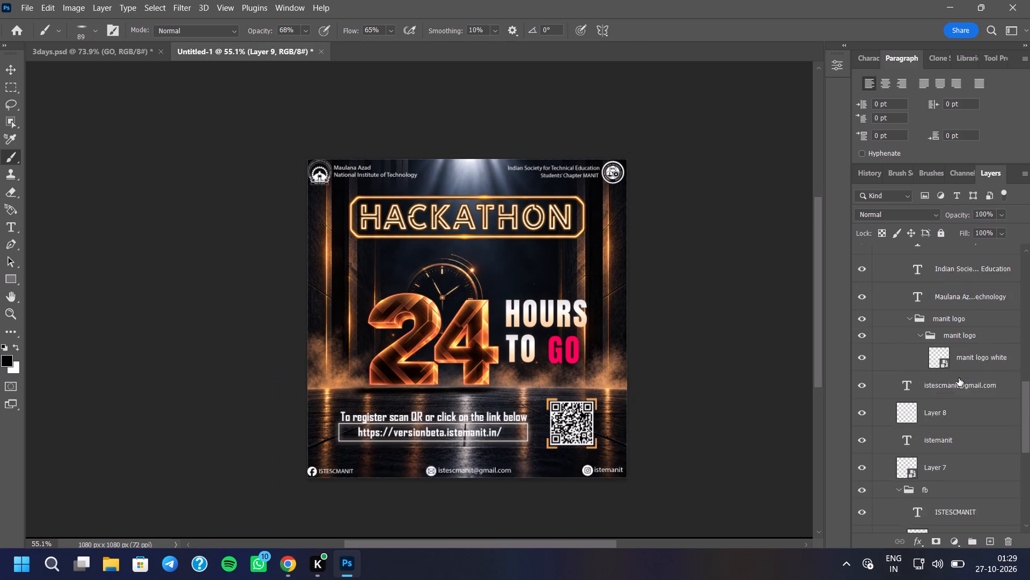
scroll(959, 378, "down", 7)
scroll(540, 425, "up", 3)
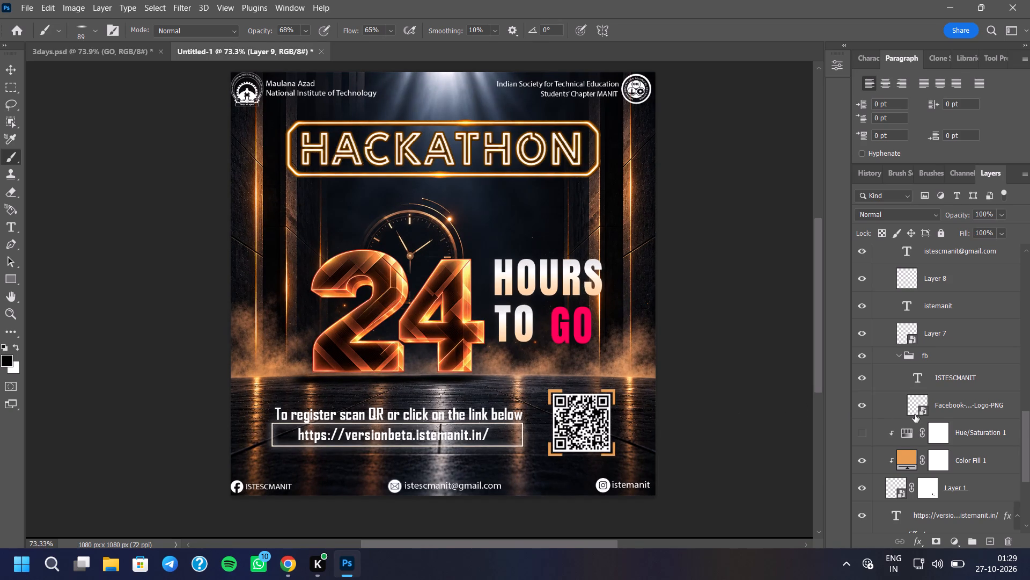
scroll(923, 418, "down", 12)
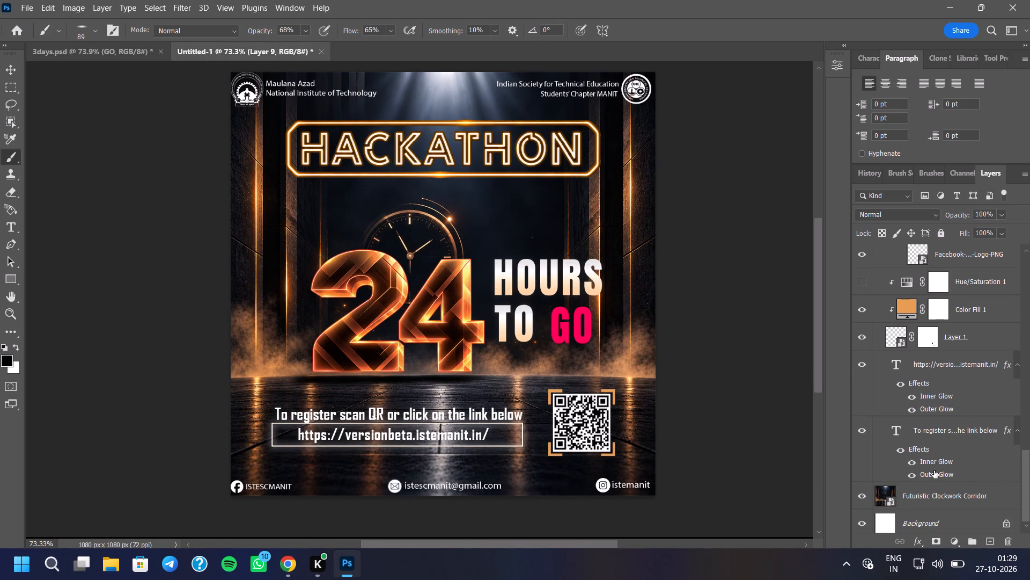
left_click(937, 490)
left_click(954, 541)
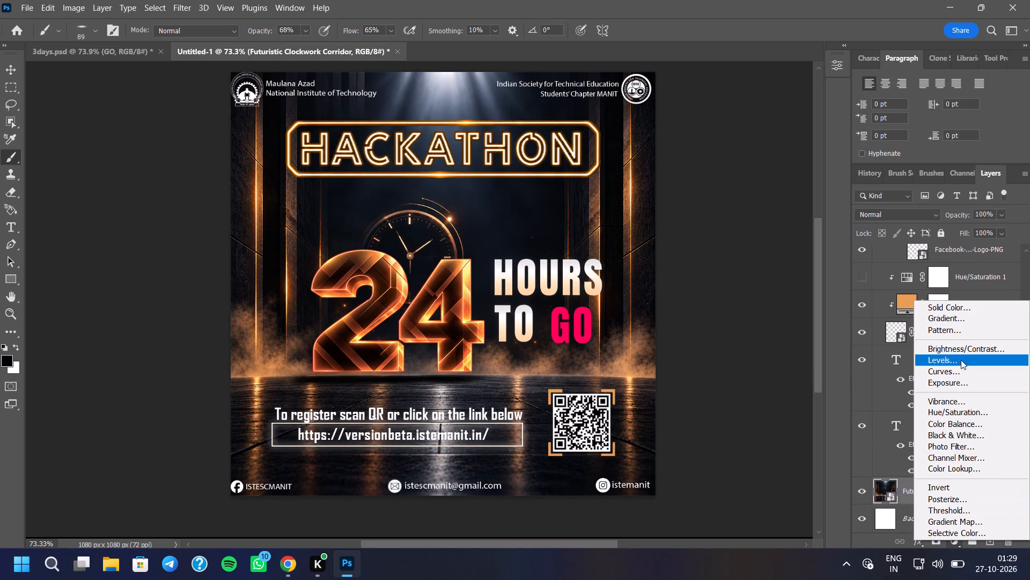
left_click(962, 400)
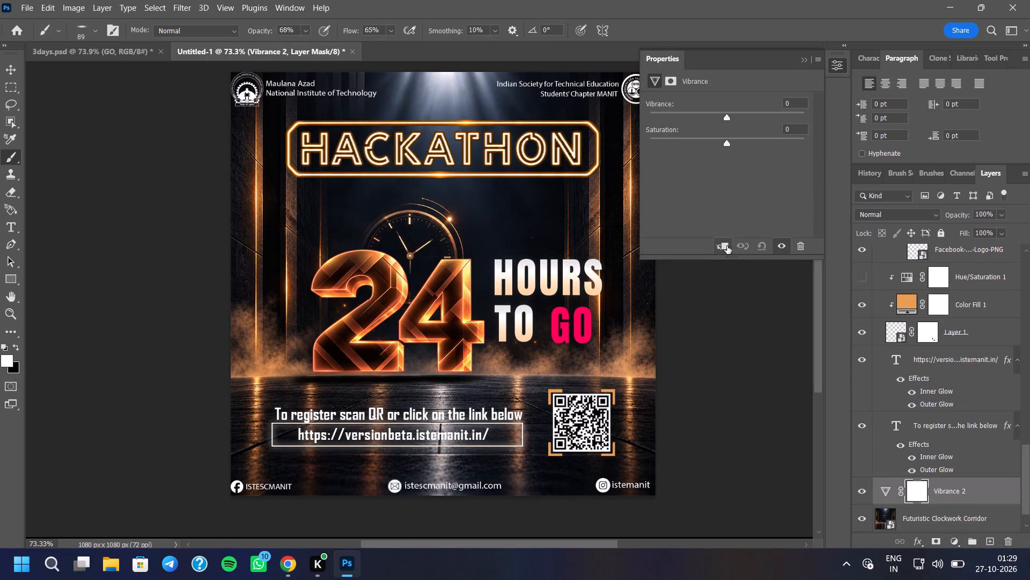
left_click(727, 246)
Set the background adjustment's vibrance to -23 and compare the poster with and without it.
left_click_drag(727, 115, 658, 123)
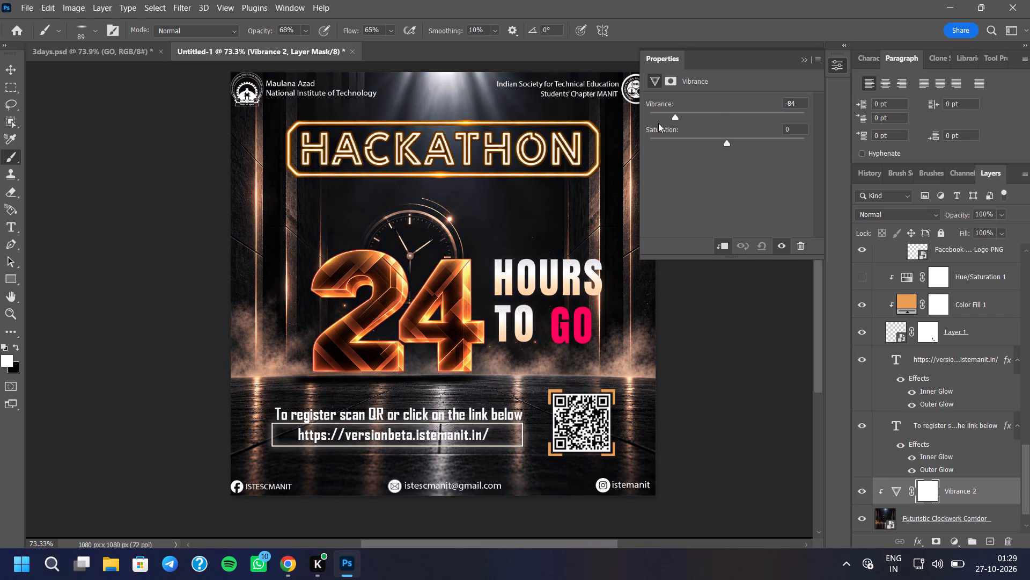
left_click_drag(658, 123, 604, 126)
left_click_drag(604, 126, 609, 126)
left_click_drag(609, 126, 681, 129)
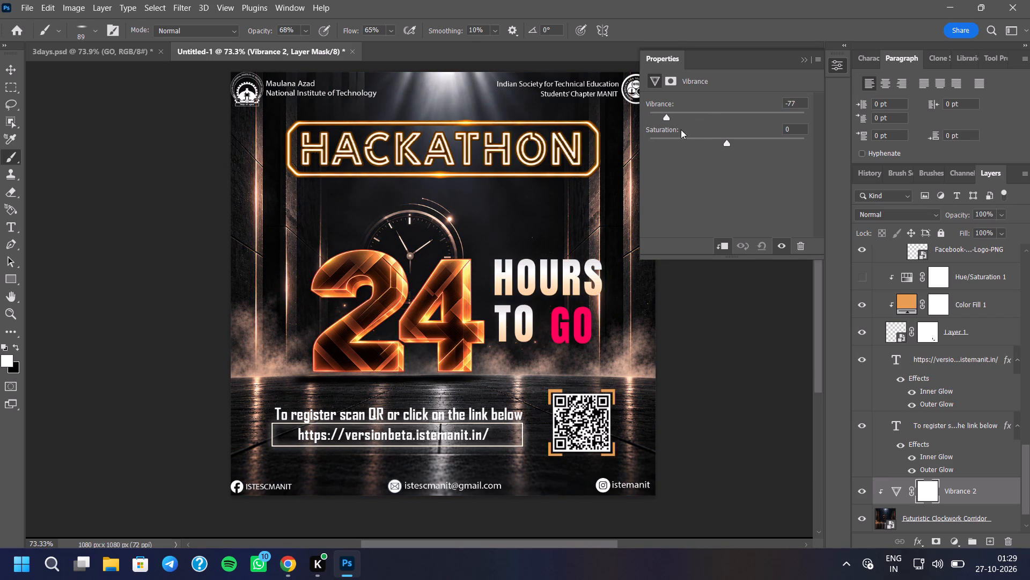
left_click_drag(681, 129, 709, 130)
left_click(782, 249)
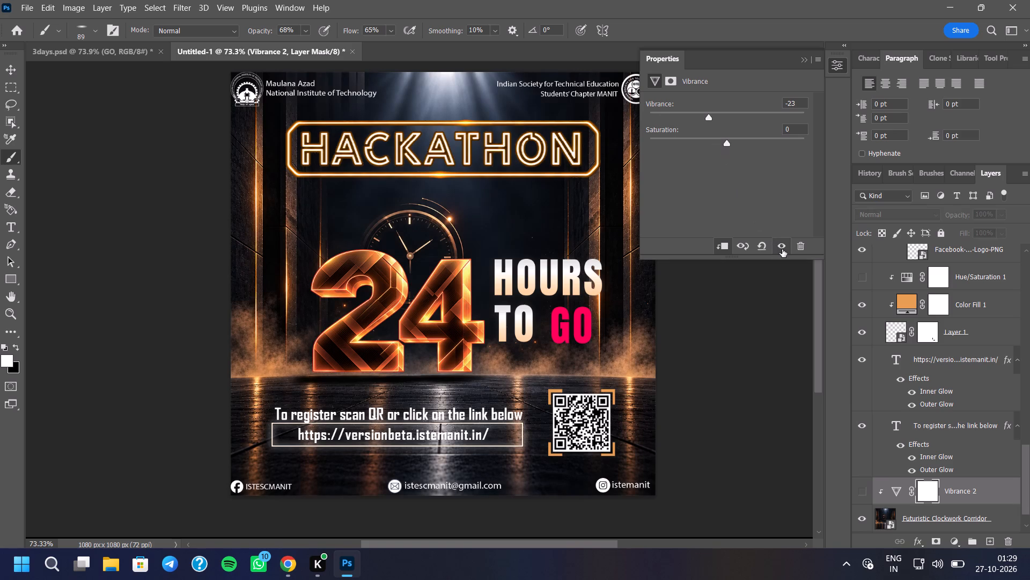
left_click(782, 249)
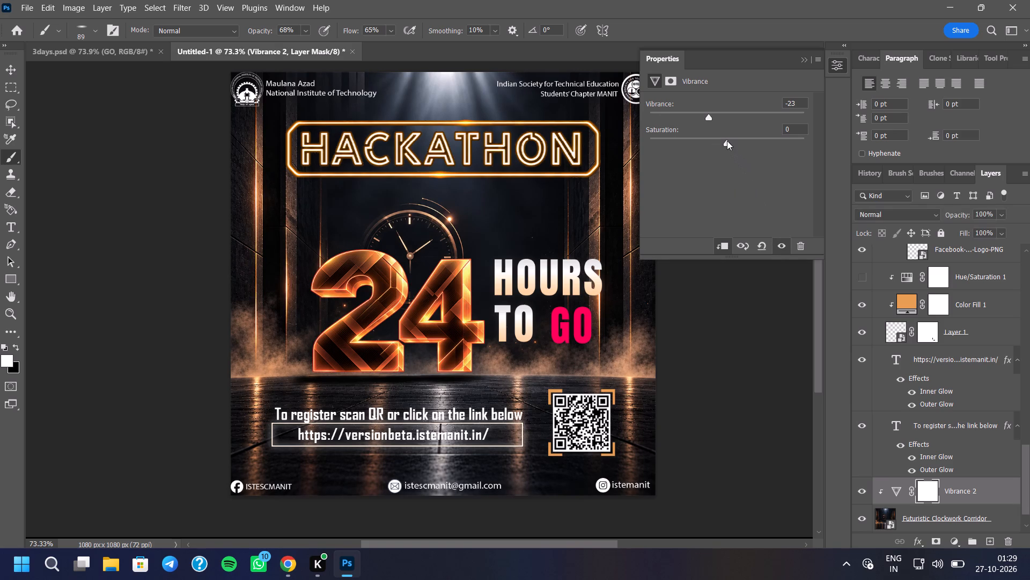
Set the saturation of the background's Vibrance adjustment to -6 and close its settings.
left_click_drag(727, 141, 632, 142)
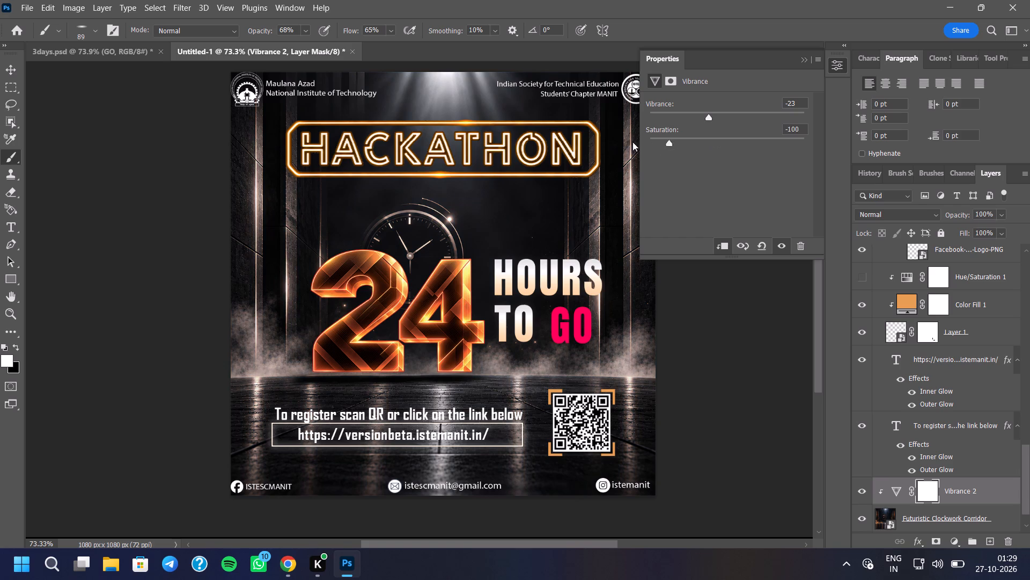
left_click_drag(632, 142, 595, 158)
left_click_drag(595, 158, 708, 156)
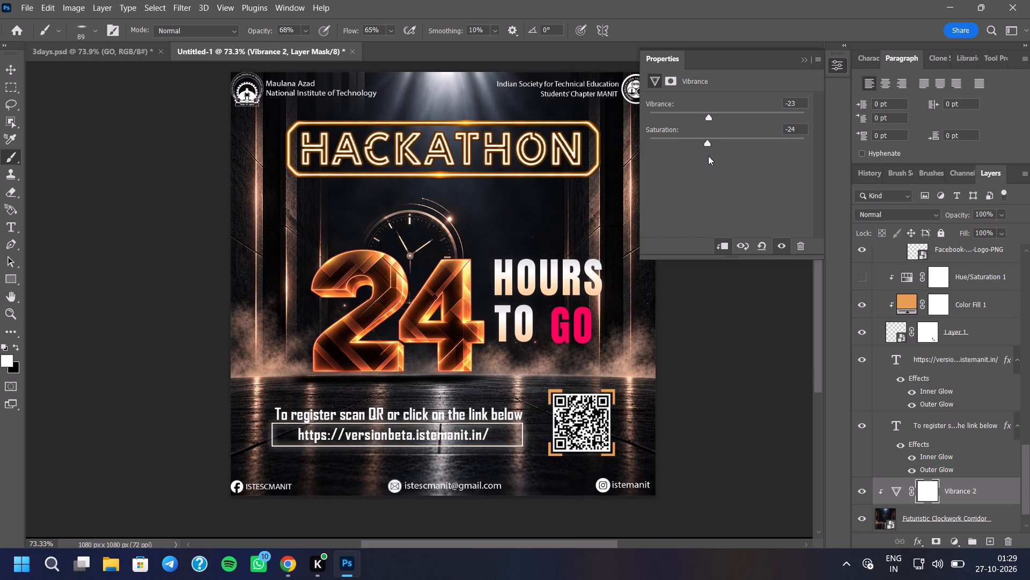
left_click_drag(708, 156, 724, 154)
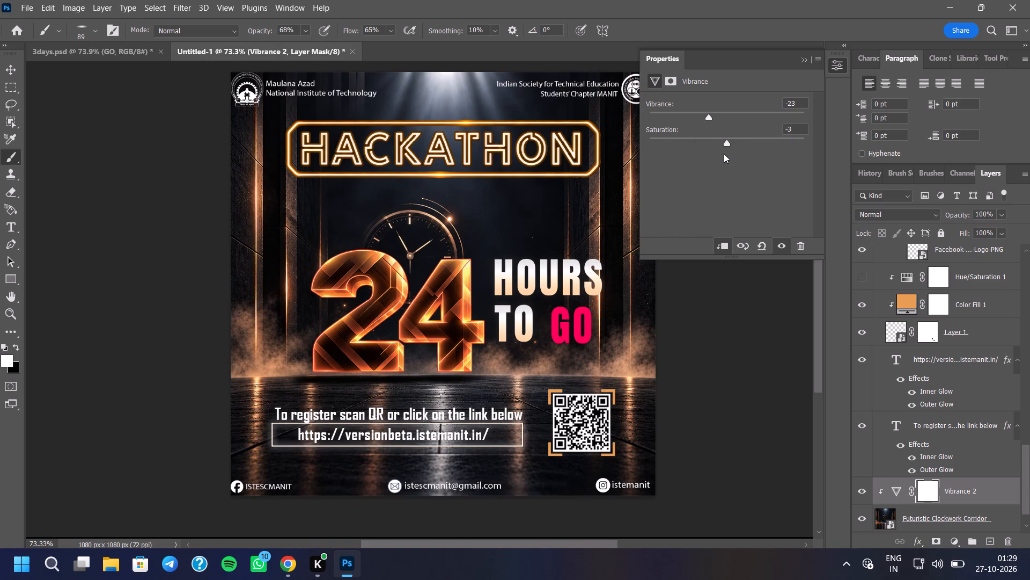
left_click_drag(724, 154, 722, 154)
left_click(805, 59)
Examine the whole poster with and without the background's Vibrance adjustment.
scroll(430, 353, "down", 3)
scroll(546, 250, "up", 3)
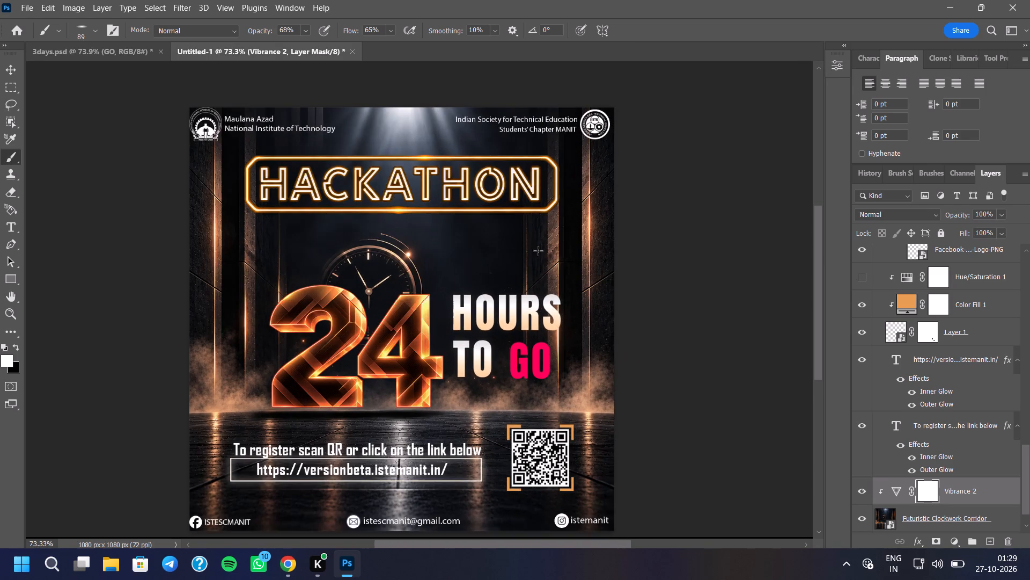
scroll(516, 239, "down", 2)
scroll(482, 293, "up", 2)
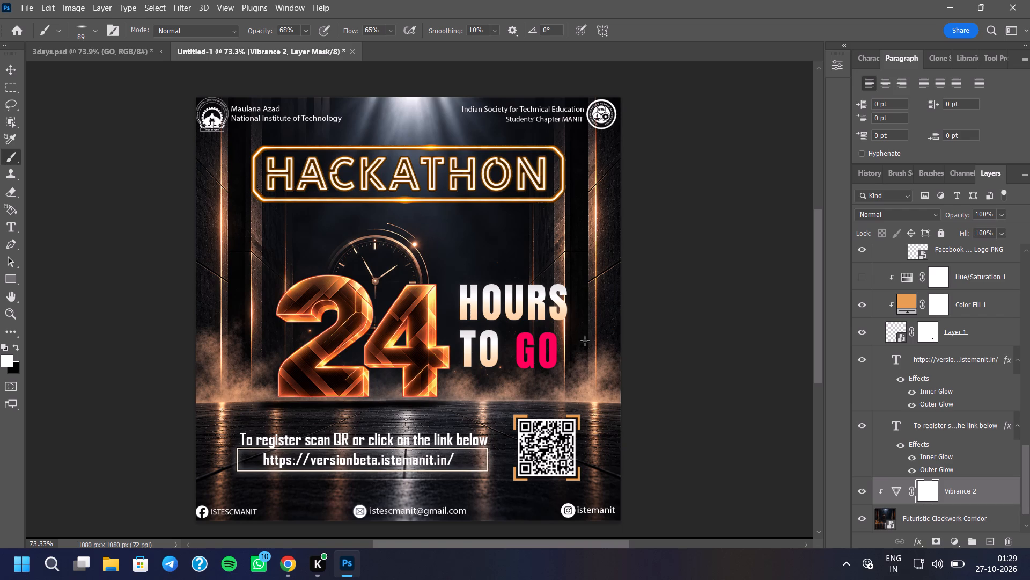
left_click(859, 490)
left_click(859, 490)
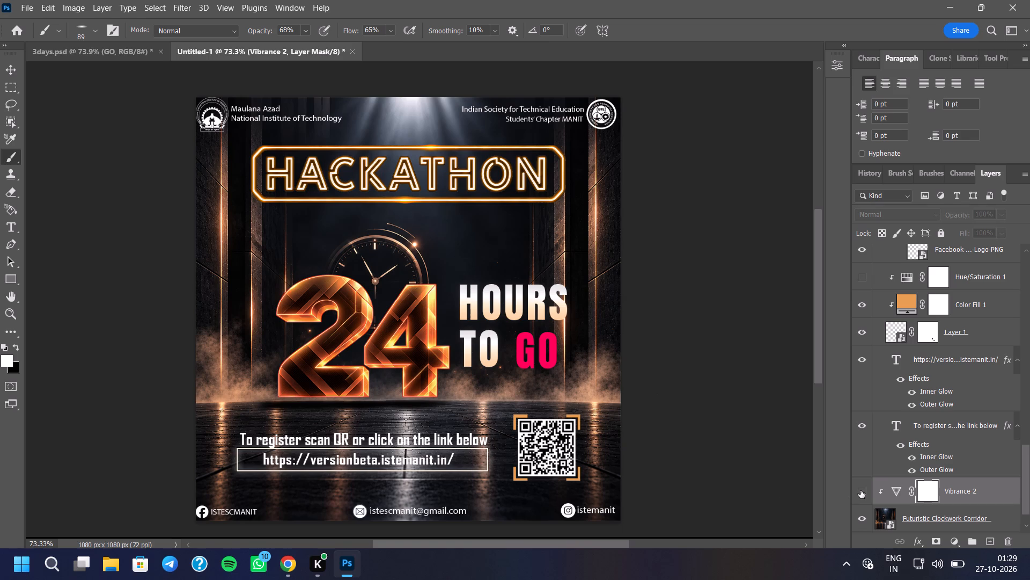
left_click(860, 490)
left_click(866, 494)
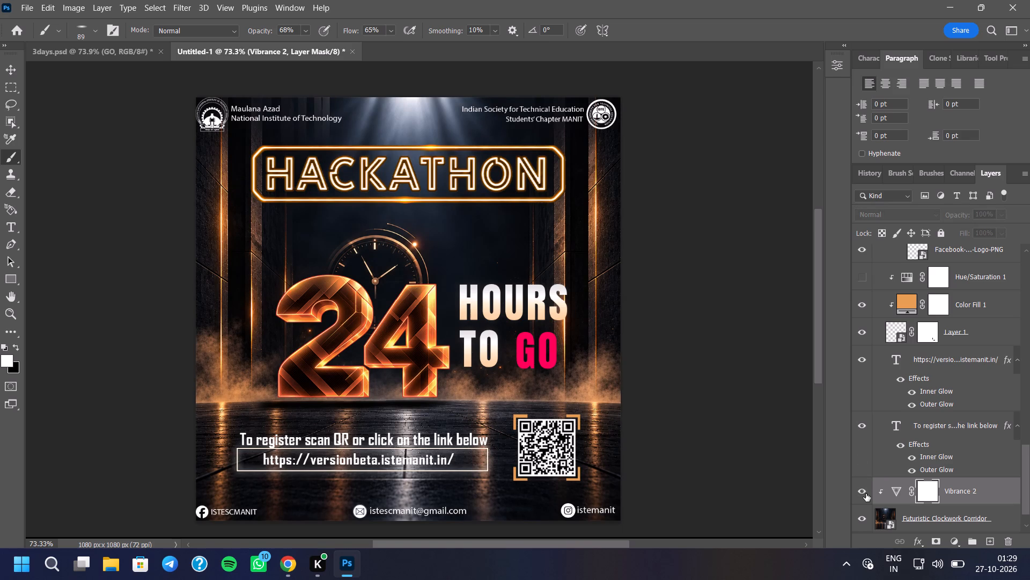
Compare the poster with the QR frame's orange colour fill and the 24 graphic each hidden and shown again.
left_click(863, 308)
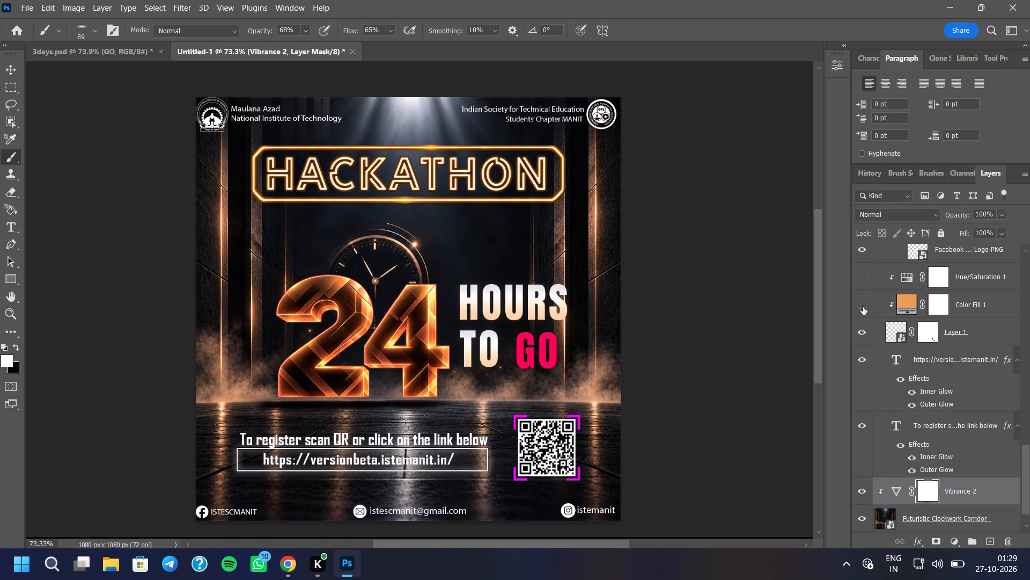
left_click(863, 307)
scroll(863, 307, "up", 7)
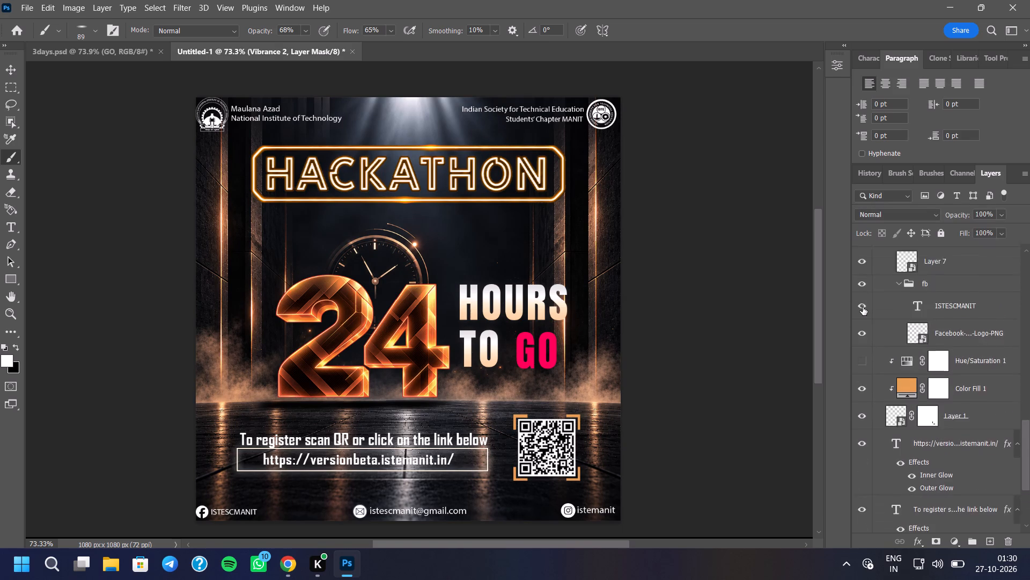
scroll(863, 307, "up", 20)
scroll(863, 307, "up", 1)
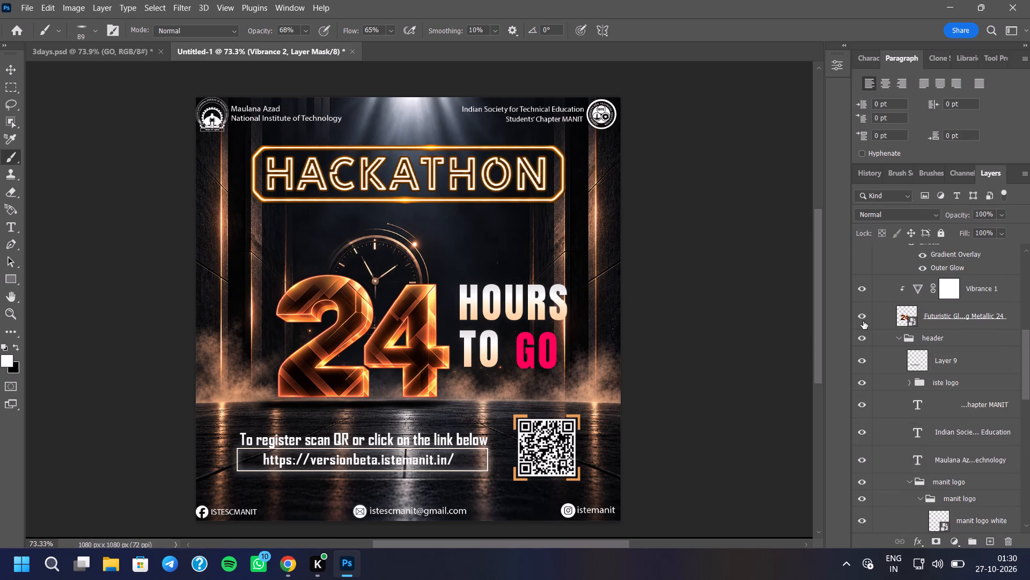
left_click(865, 311)
left_click(865, 311)
scroll(864, 315, "down", 3)
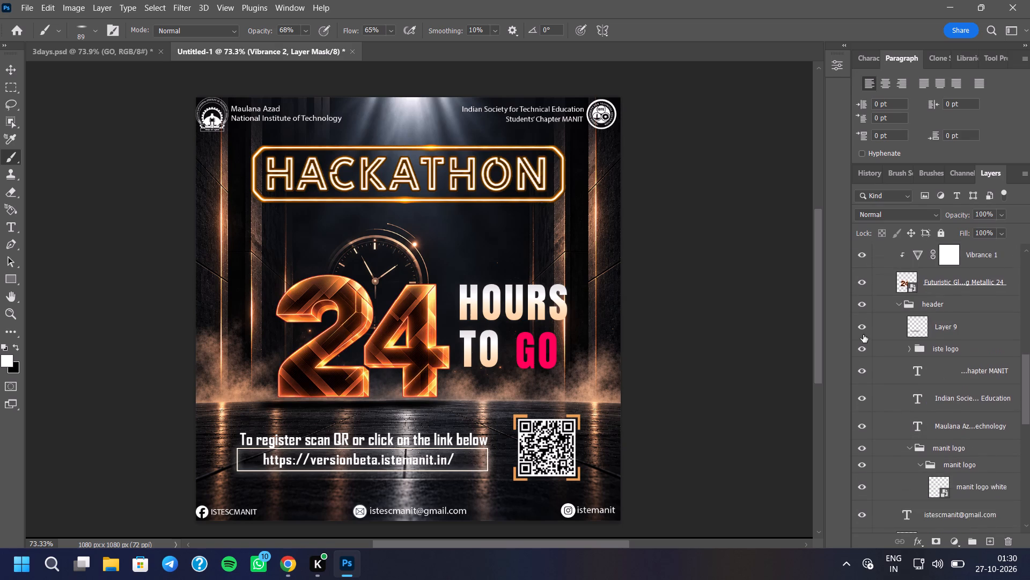
scroll(863, 335, "down", 9)
scroll(867, 364, "up", 1)
scroll(869, 366, "down", 18)
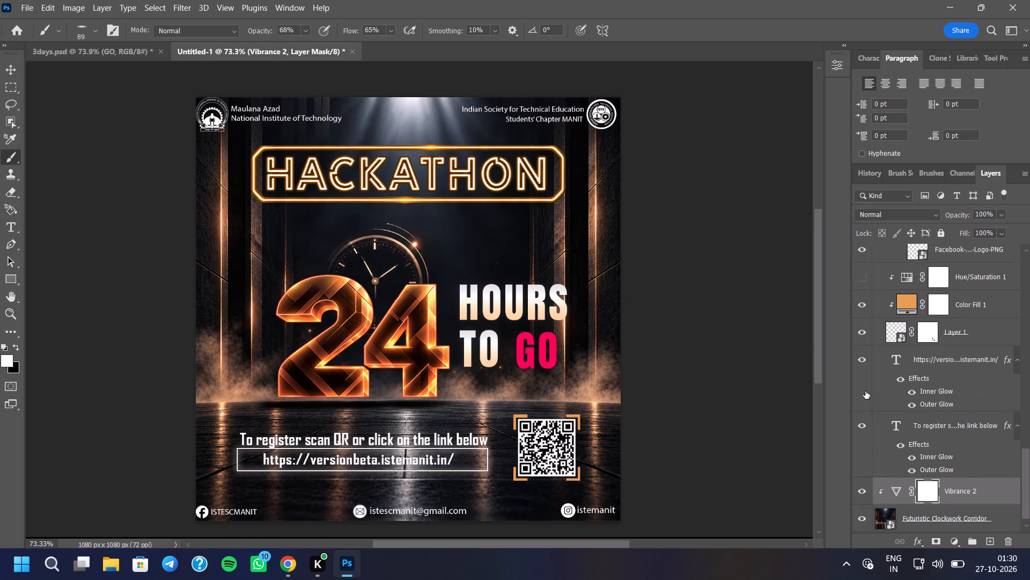
Select Group 1 at the top of the layer stack and examine the 24 and its floor shadow up close.
scroll(916, 371, "up", 6)
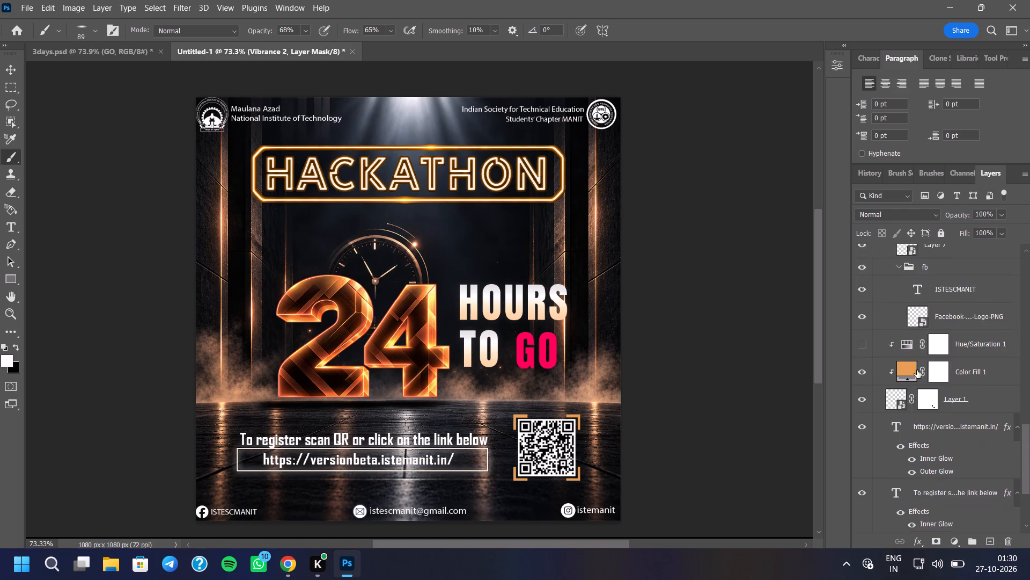
scroll(917, 370, "up", 20)
scroll(917, 370, "up", 13)
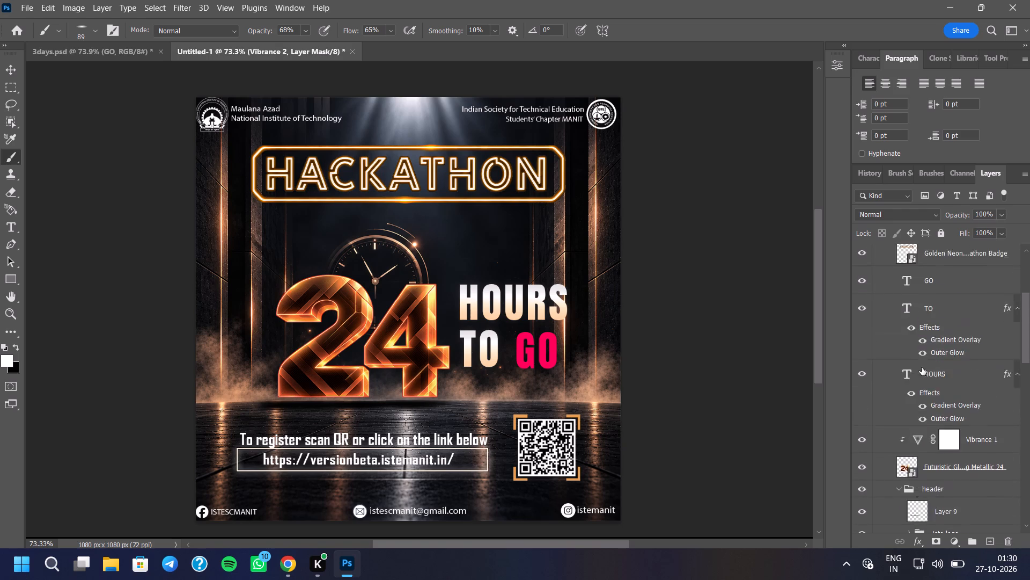
scroll(922, 367, "up", 20)
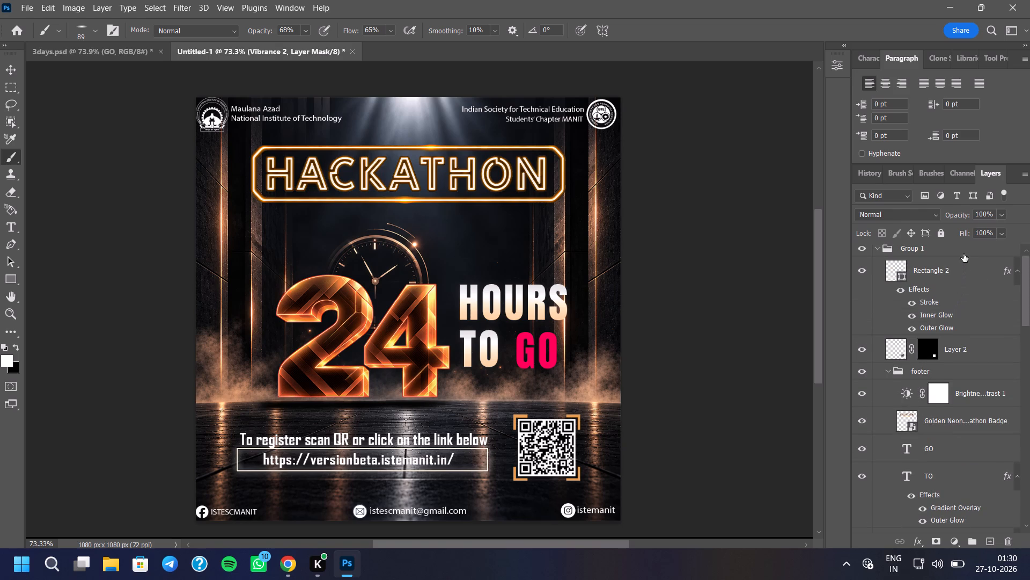
left_click(963, 253)
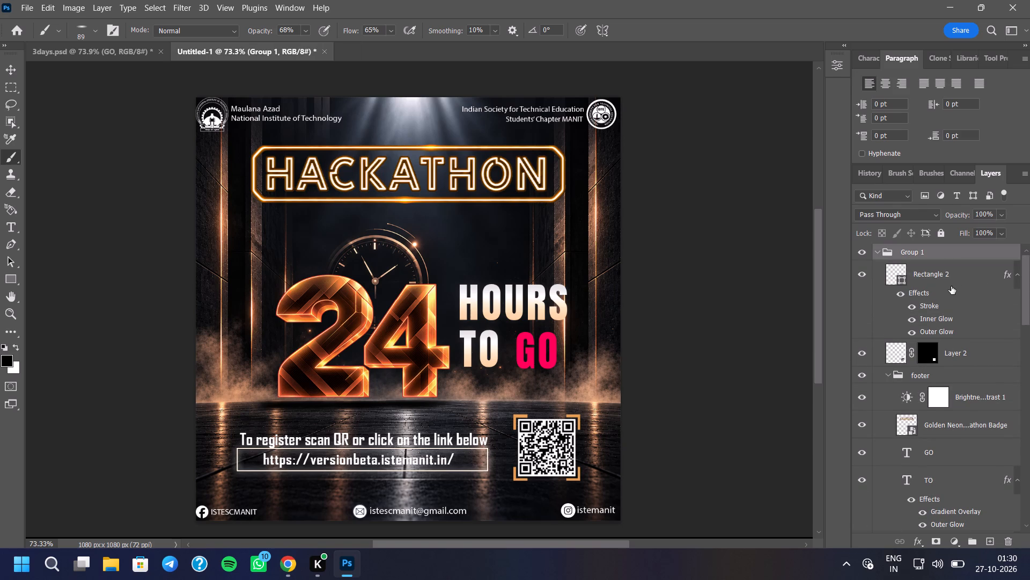
scroll(366, 436, "up", 9)
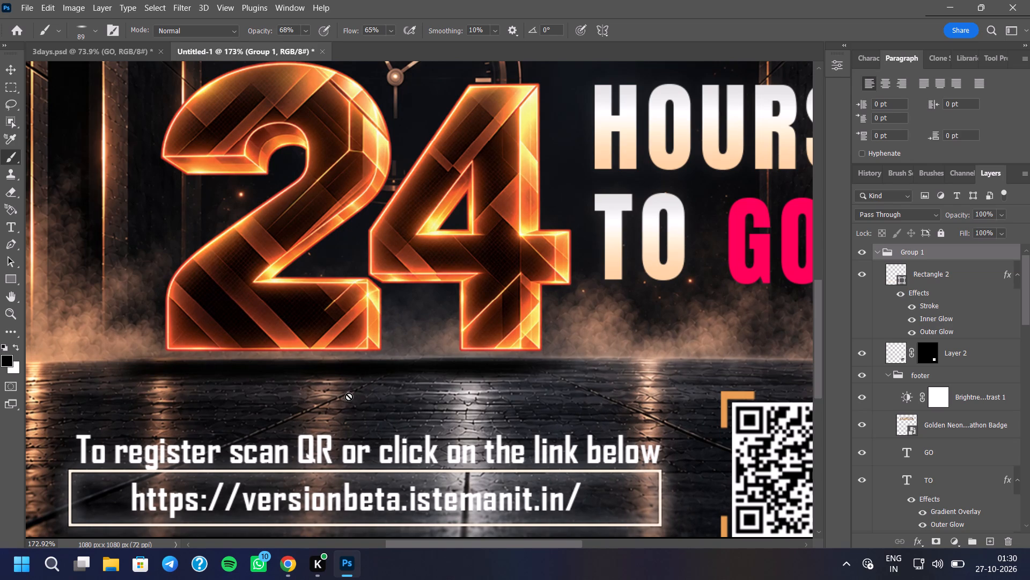
scroll(349, 396, "down", 10)
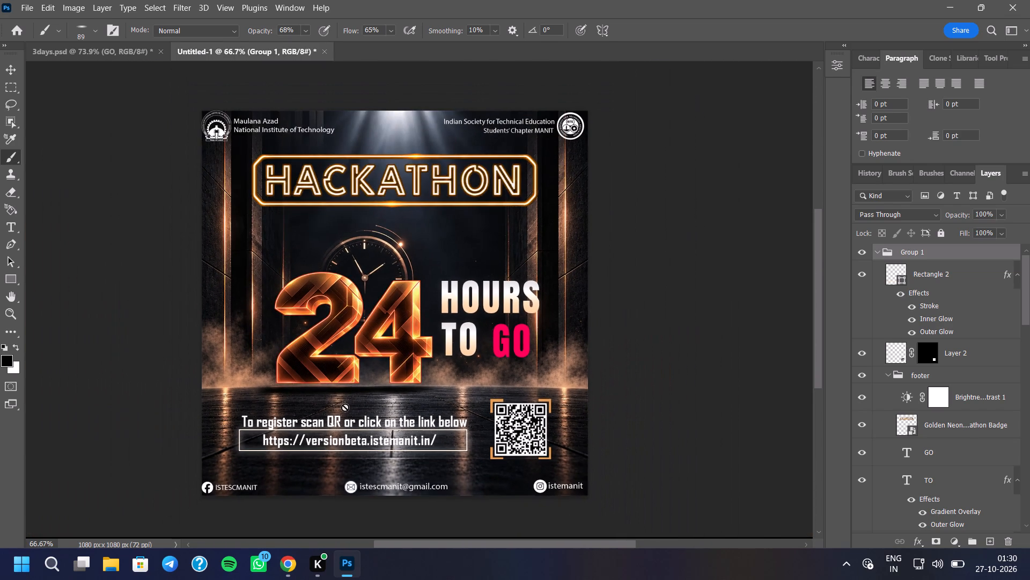
scroll(339, 398, "up", 2)
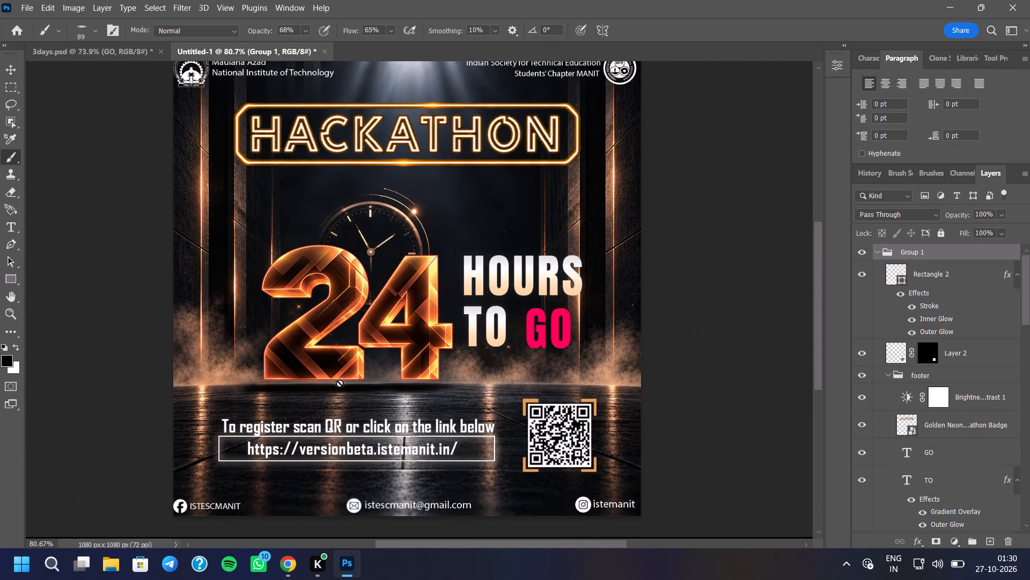
Select Layer 9 in the header group and compare the poster with it hidden and shown again.
scroll(964, 392, "down", 20)
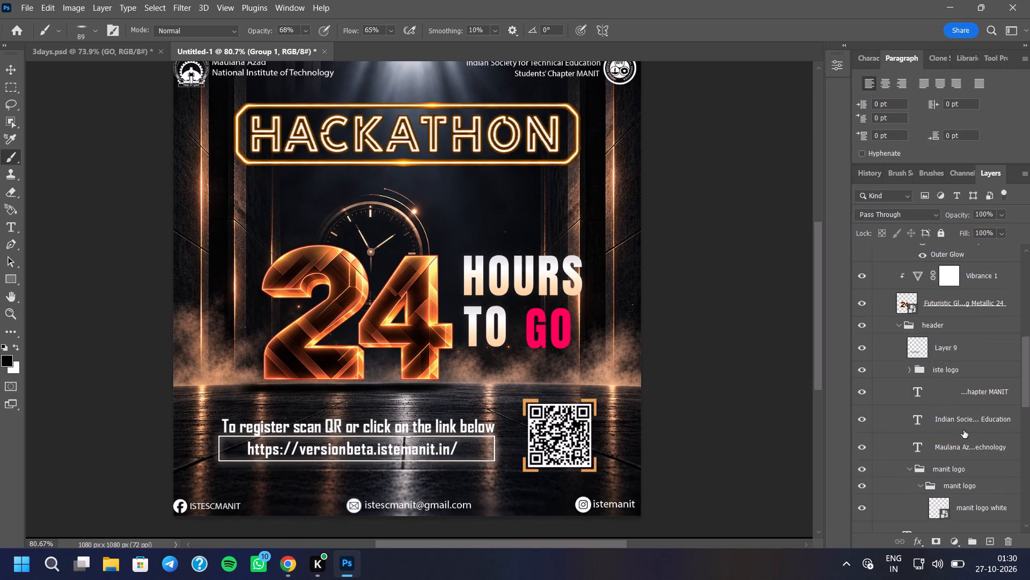
scroll(963, 430, "up", 1)
left_click(959, 370)
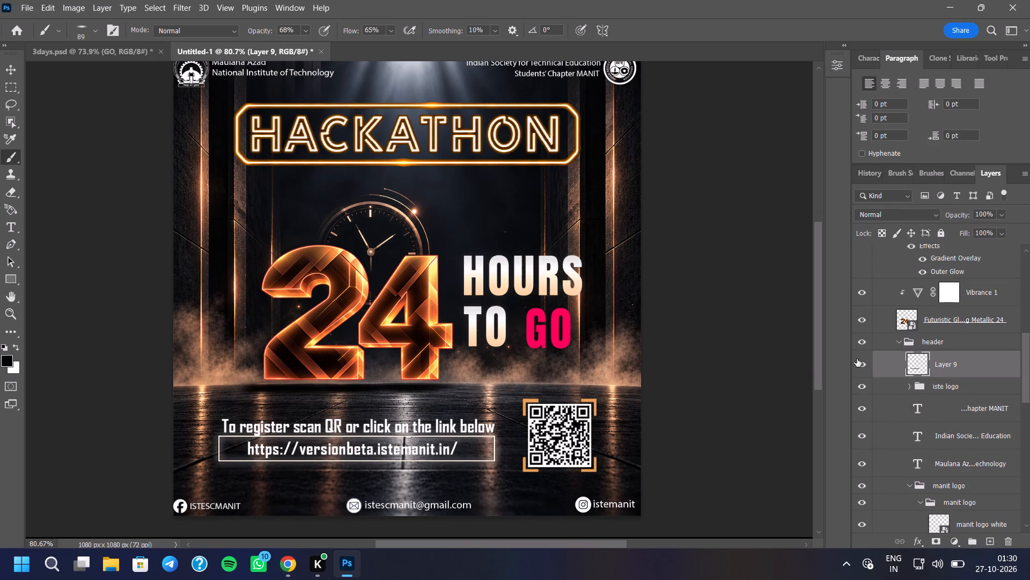
left_click(864, 361)
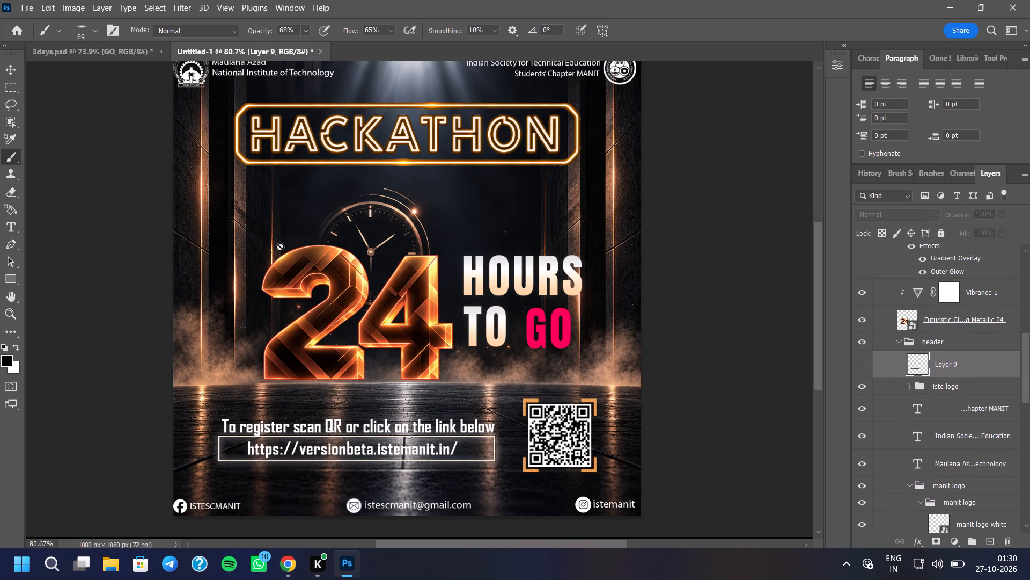
left_click(860, 364)
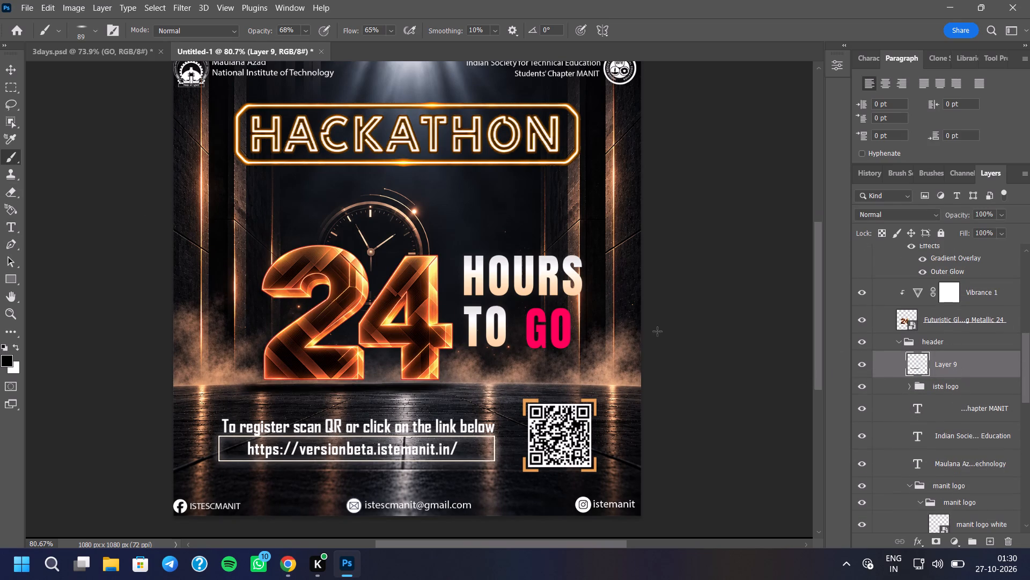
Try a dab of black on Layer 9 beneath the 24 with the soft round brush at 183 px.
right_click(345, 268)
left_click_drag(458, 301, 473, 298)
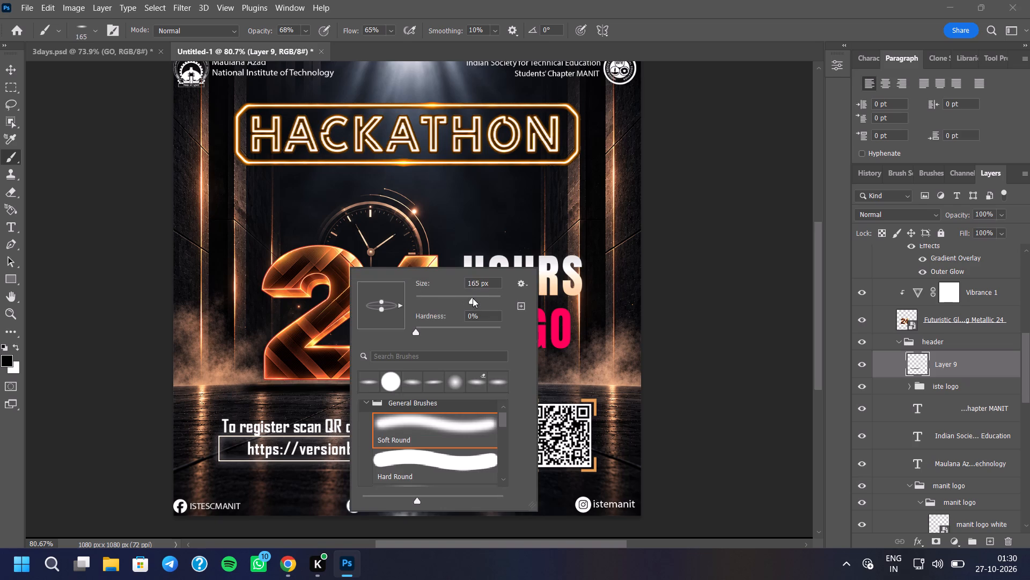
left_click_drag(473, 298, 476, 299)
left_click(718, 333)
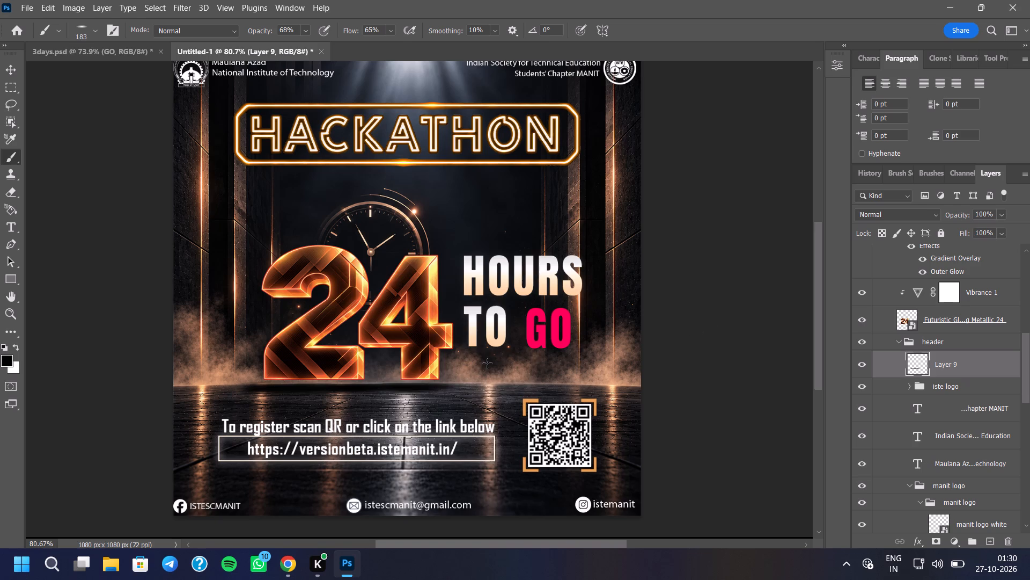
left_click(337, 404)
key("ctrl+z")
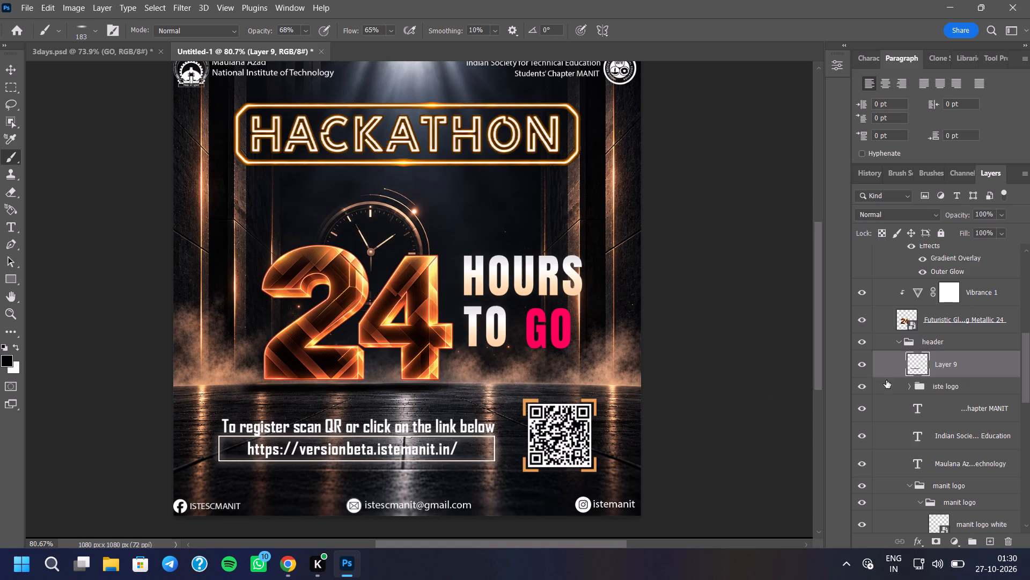
Add a new empty layer above Layer 9 and hide Layer 9.
left_click(994, 540)
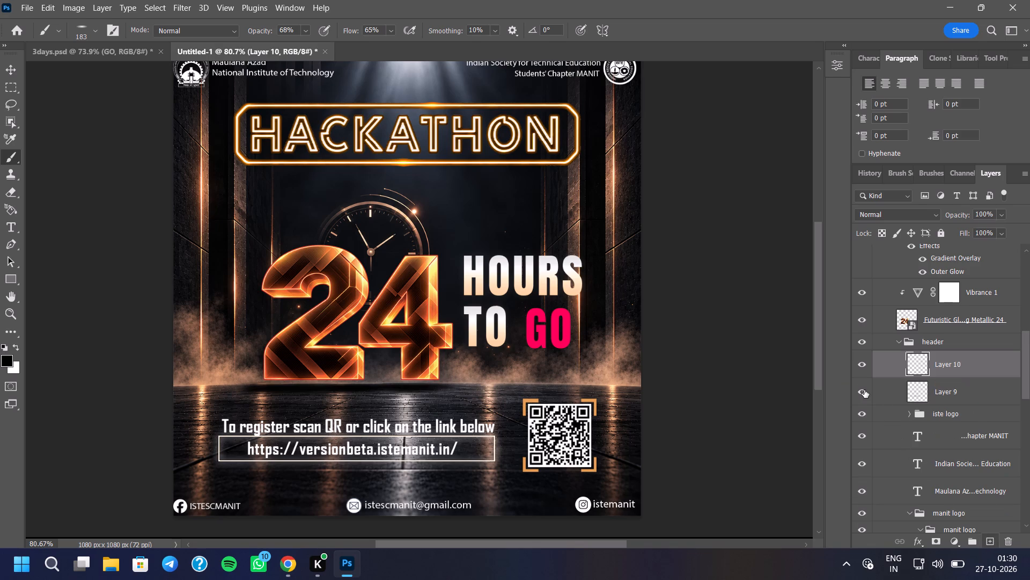
left_click(864, 390)
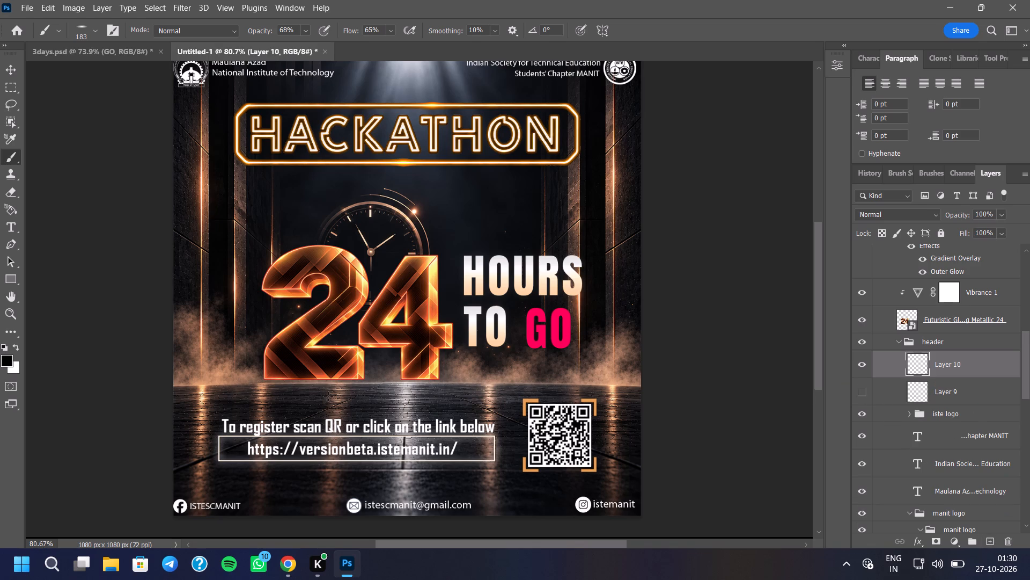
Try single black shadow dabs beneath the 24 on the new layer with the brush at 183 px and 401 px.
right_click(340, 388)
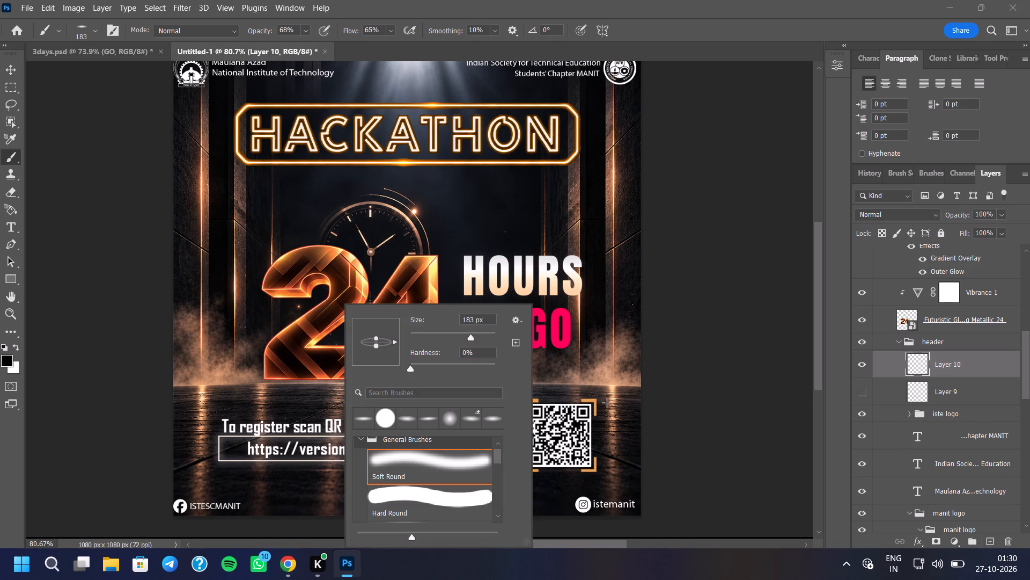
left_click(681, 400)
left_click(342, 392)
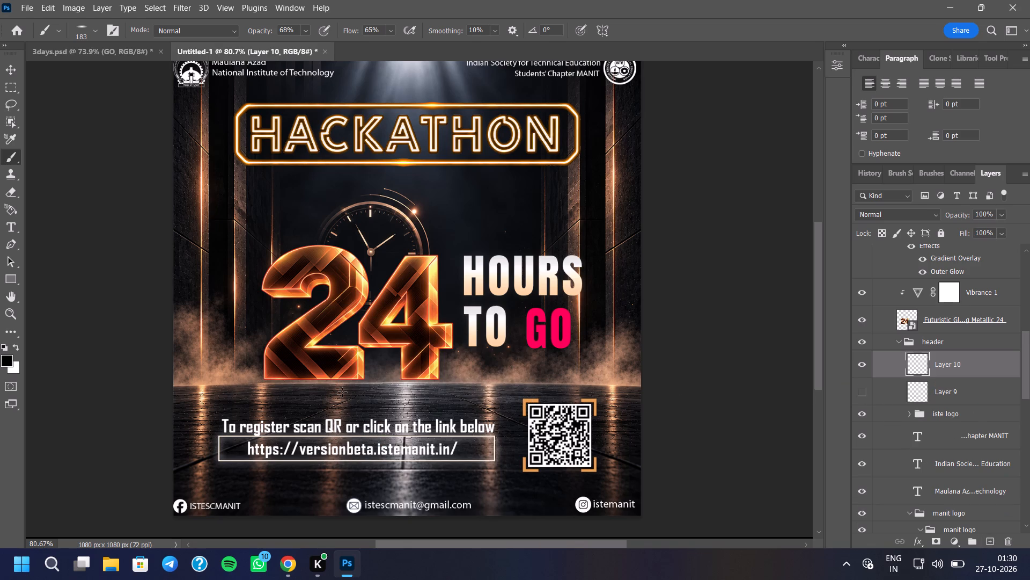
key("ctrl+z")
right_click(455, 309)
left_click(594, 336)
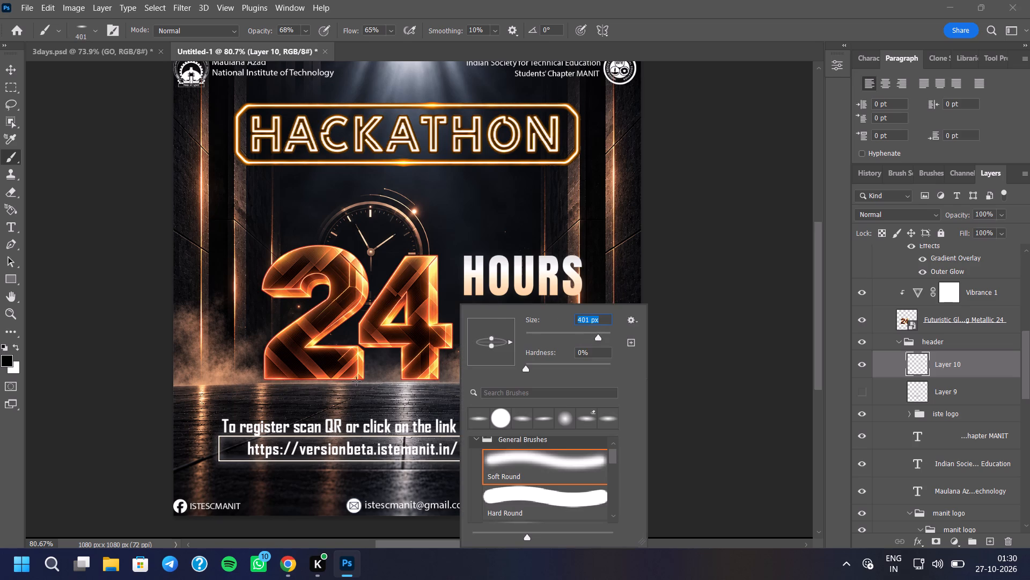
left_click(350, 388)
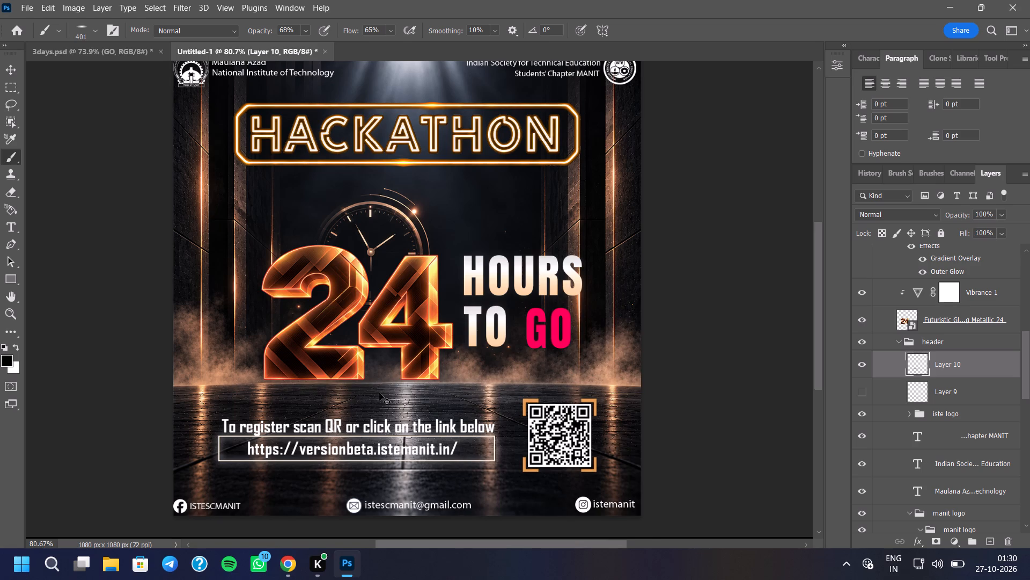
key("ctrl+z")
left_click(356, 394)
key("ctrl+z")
Flatten the soft round brush tip and tilt its angle to 3°.
scroll(351, 386, "up", 4)
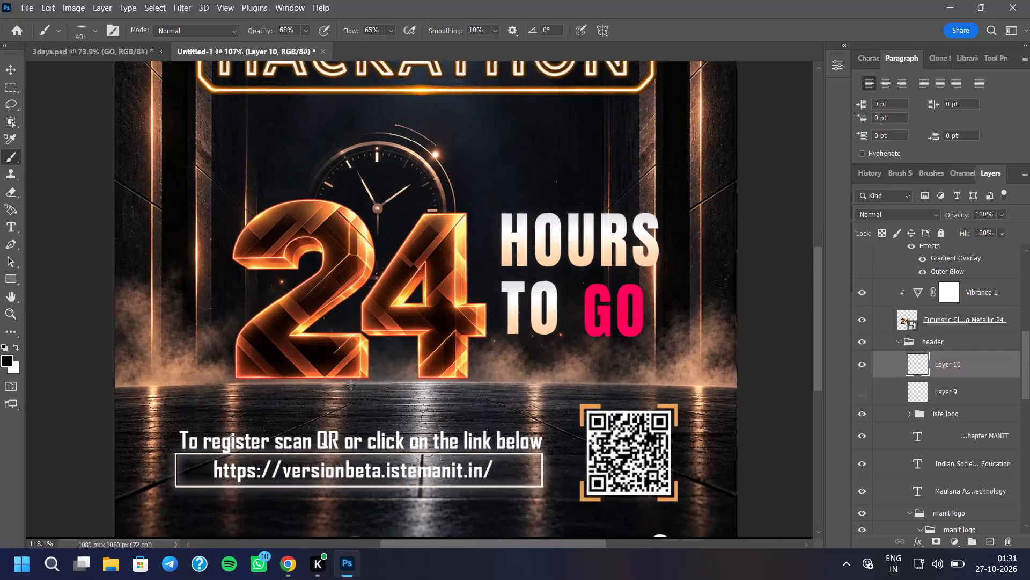
right_click(353, 372)
left_click_drag(389, 334, 401, 342)
left_click(389, 346)
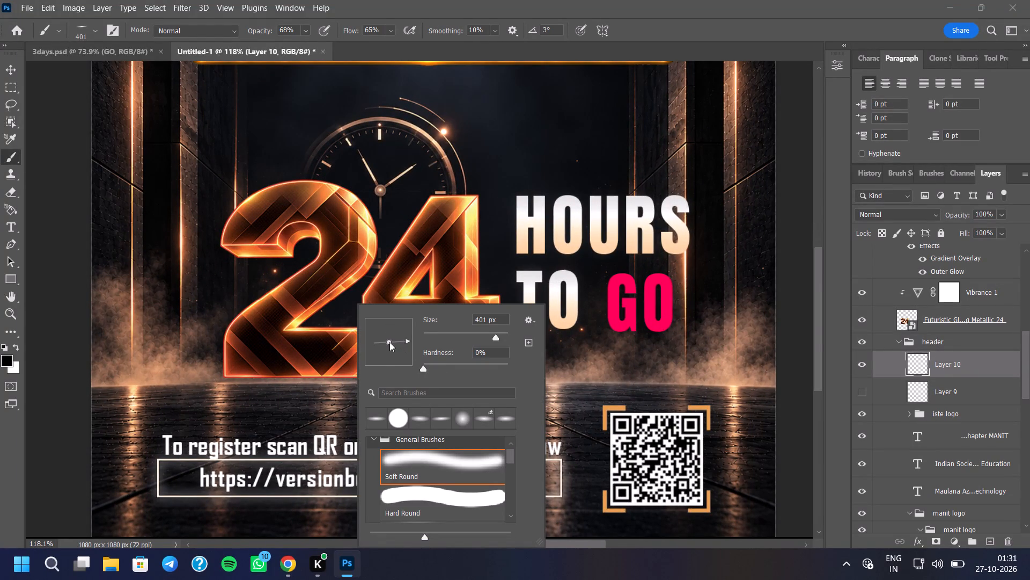
left_click(798, 360)
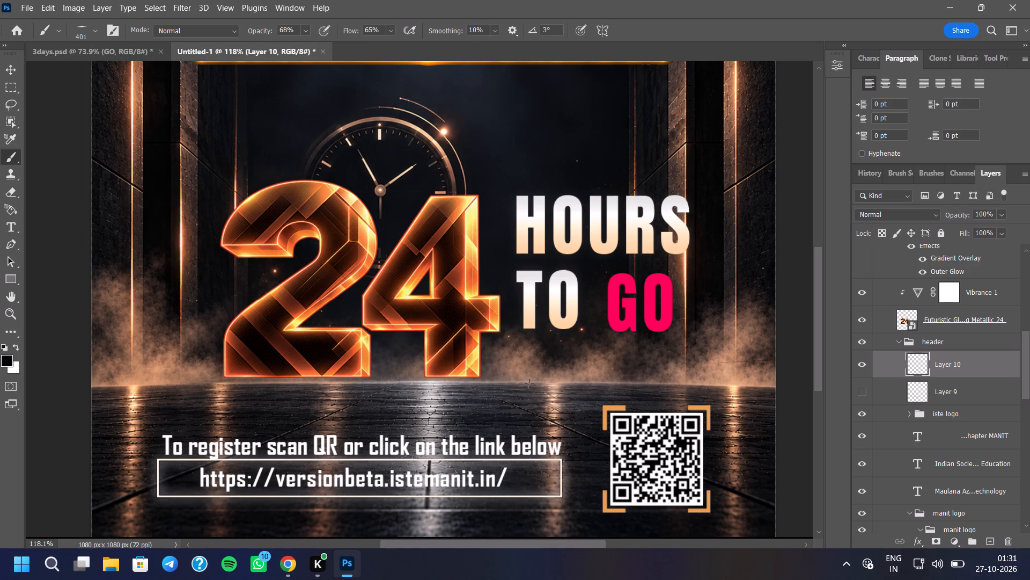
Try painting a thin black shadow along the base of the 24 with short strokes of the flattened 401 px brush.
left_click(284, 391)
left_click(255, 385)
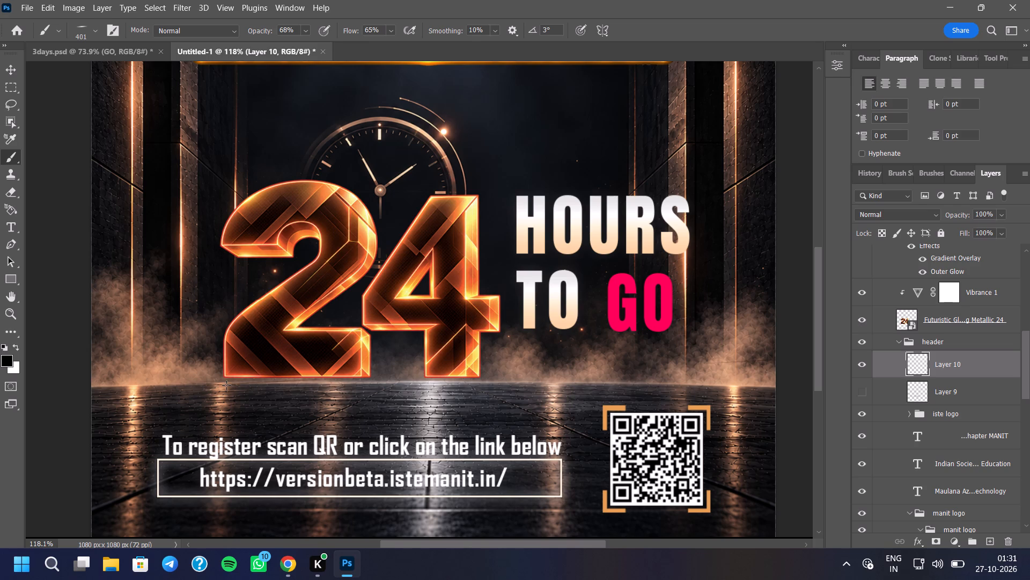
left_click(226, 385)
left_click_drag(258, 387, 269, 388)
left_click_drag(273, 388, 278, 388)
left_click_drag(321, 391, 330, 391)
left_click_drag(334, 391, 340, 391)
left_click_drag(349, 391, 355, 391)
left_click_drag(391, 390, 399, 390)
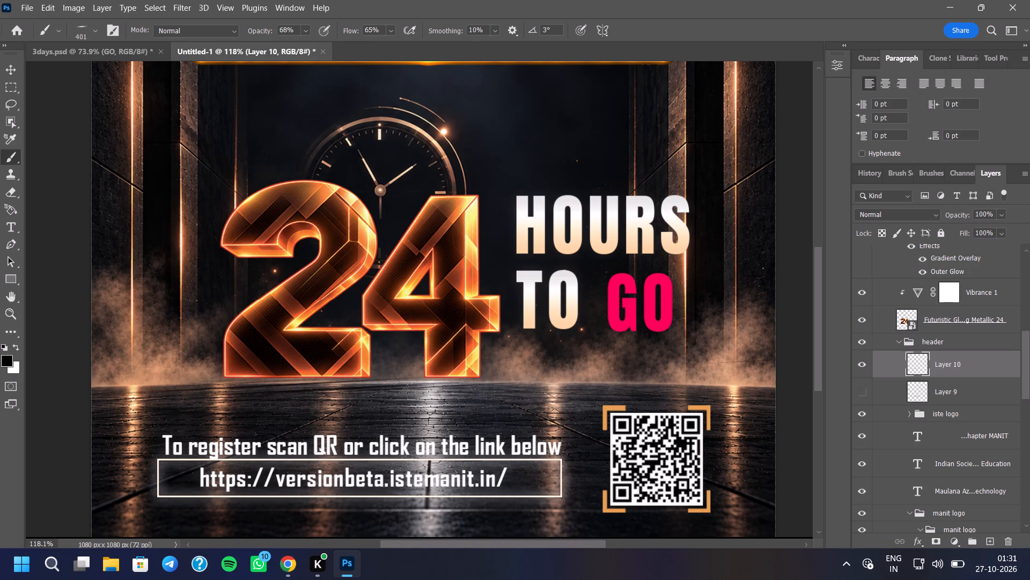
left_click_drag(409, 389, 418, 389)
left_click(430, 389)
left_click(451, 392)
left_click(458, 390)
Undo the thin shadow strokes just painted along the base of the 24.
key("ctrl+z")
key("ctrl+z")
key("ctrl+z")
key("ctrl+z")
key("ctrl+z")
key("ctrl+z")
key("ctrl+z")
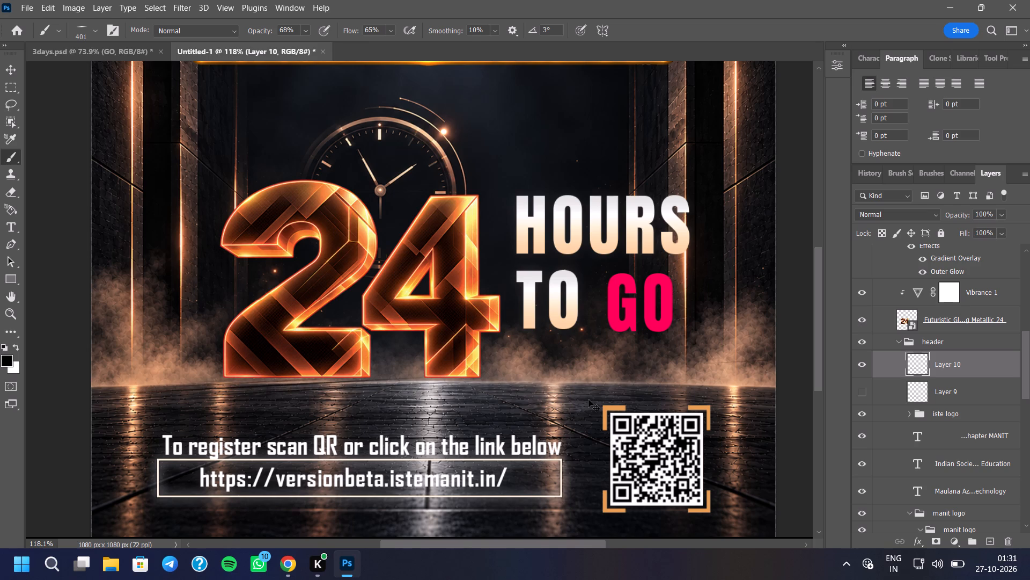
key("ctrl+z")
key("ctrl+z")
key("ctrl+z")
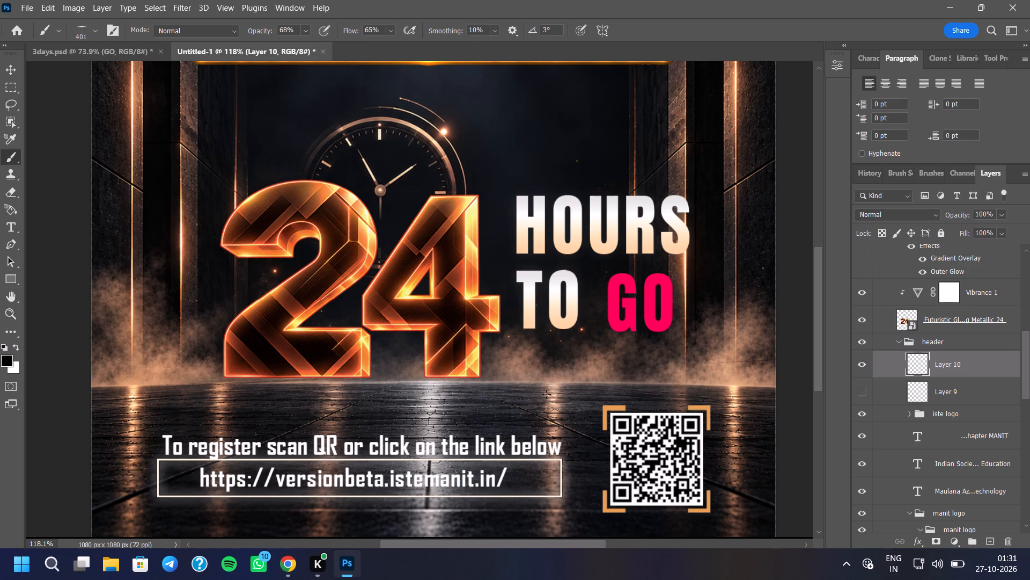
Make the brush tip less flat and reduce its size to 53 px.
right_click(431, 302)
left_click_drag(466, 339, 466, 340)
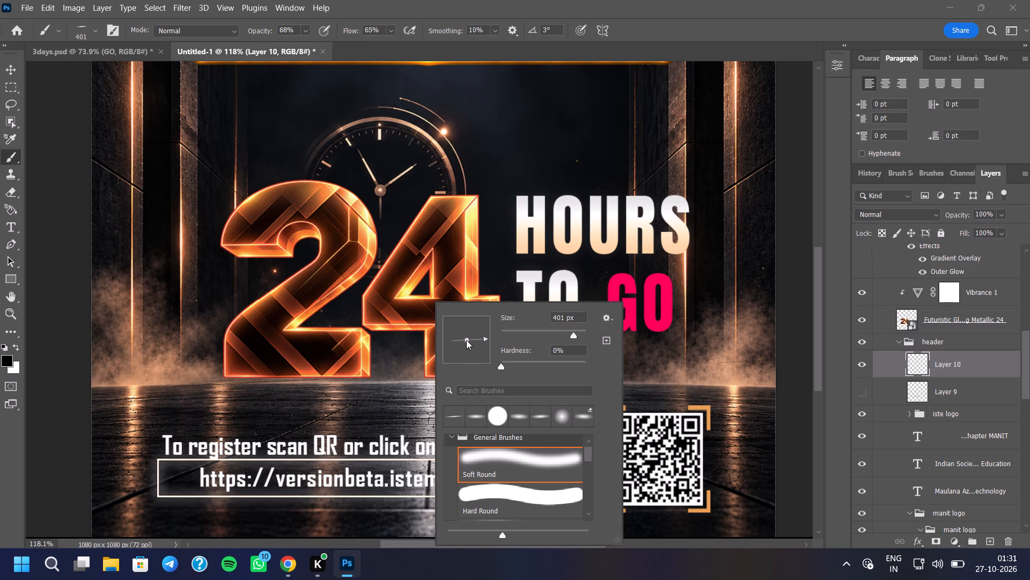
left_click_drag(466, 340, 467, 344)
left_click(546, 330)
left_click(532, 331)
left_click(524, 332)
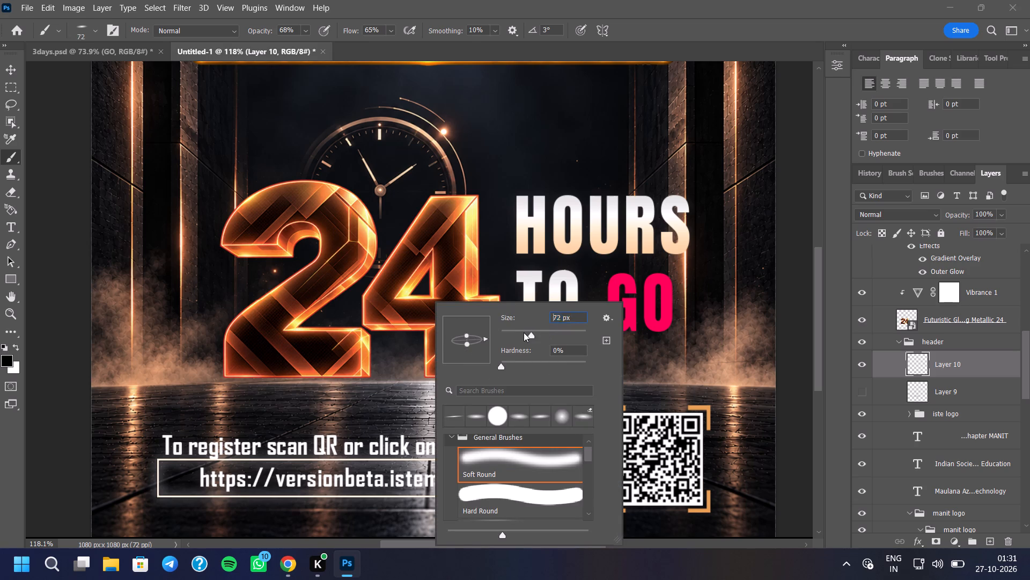
left_click(804, 349)
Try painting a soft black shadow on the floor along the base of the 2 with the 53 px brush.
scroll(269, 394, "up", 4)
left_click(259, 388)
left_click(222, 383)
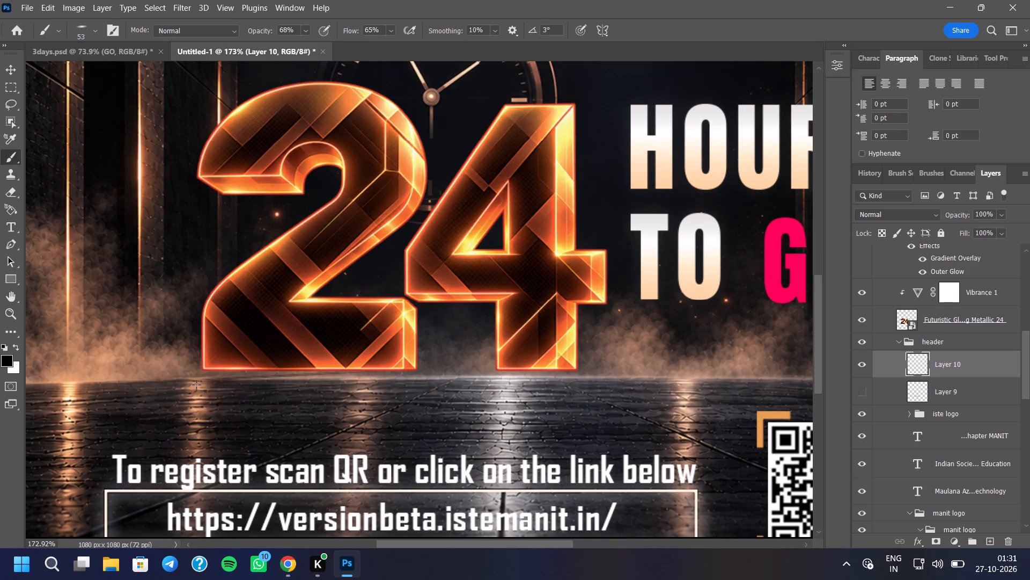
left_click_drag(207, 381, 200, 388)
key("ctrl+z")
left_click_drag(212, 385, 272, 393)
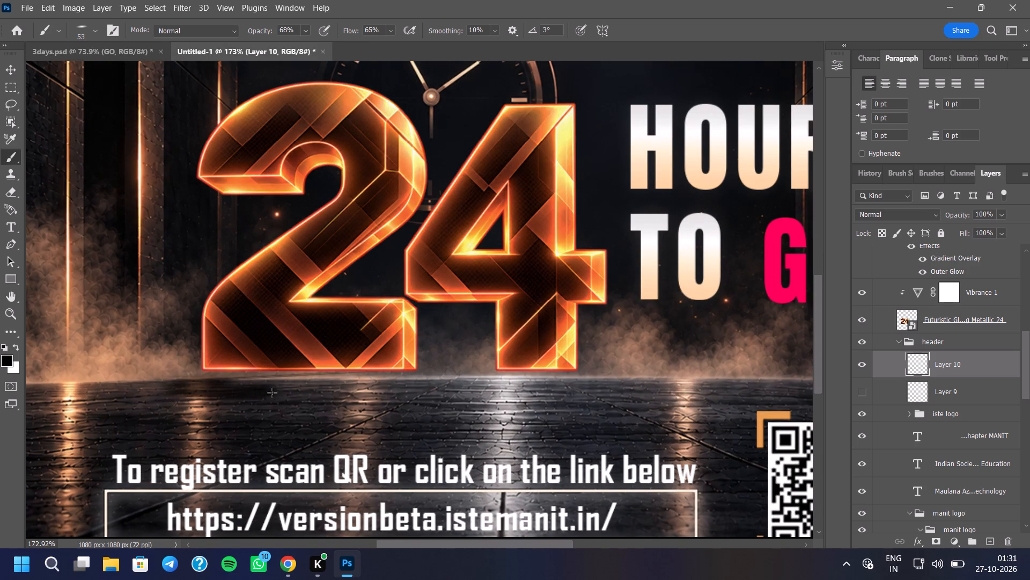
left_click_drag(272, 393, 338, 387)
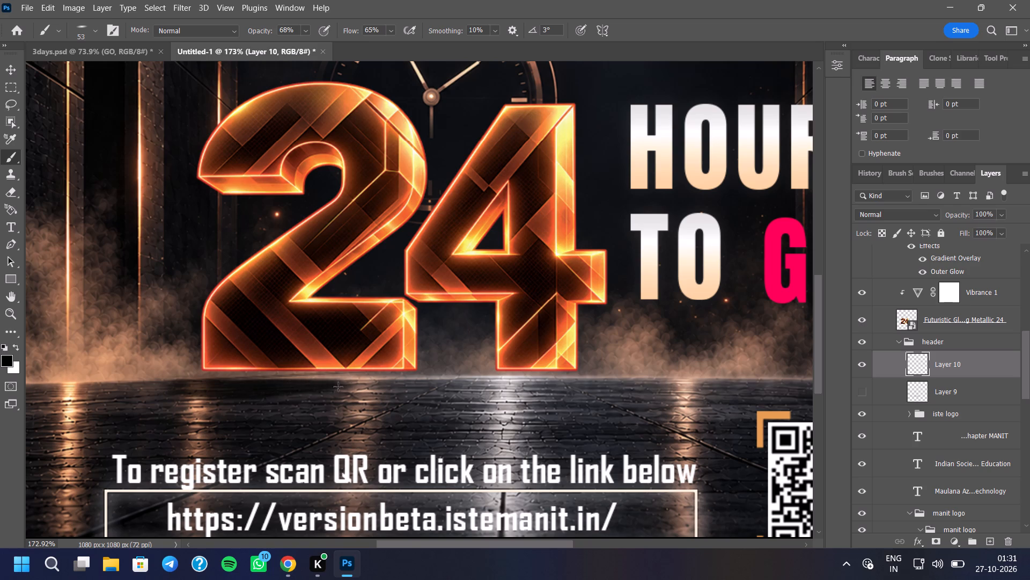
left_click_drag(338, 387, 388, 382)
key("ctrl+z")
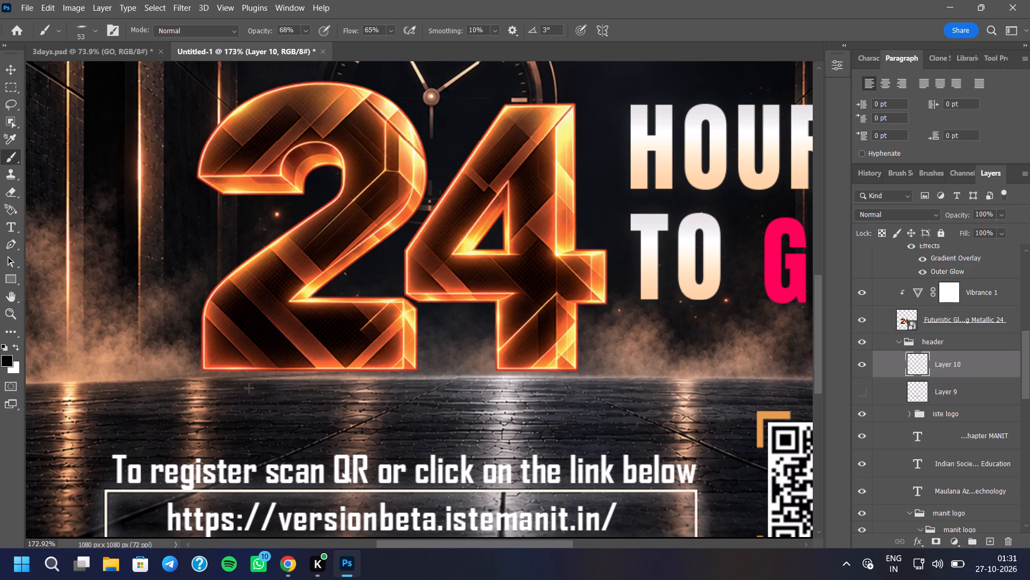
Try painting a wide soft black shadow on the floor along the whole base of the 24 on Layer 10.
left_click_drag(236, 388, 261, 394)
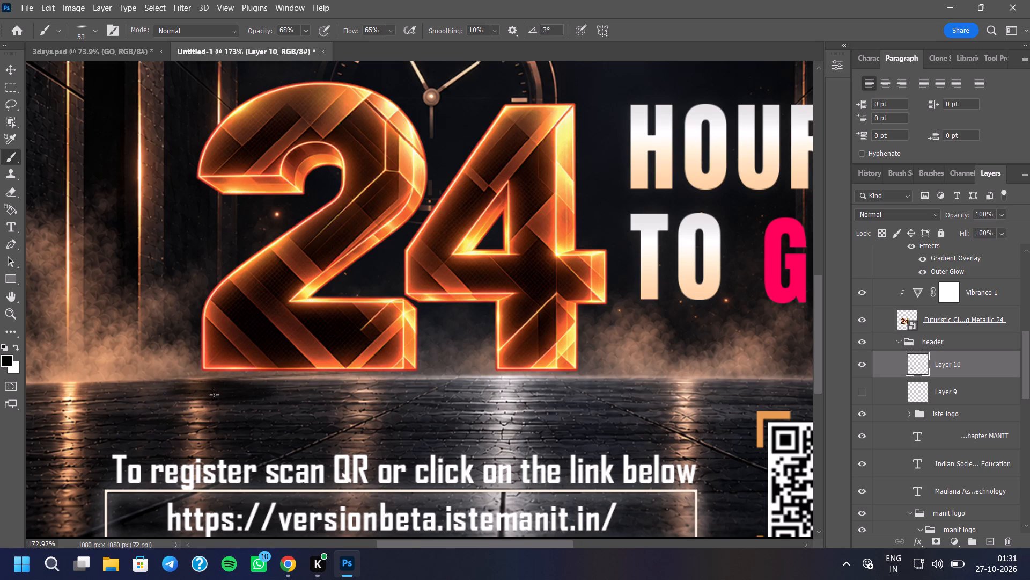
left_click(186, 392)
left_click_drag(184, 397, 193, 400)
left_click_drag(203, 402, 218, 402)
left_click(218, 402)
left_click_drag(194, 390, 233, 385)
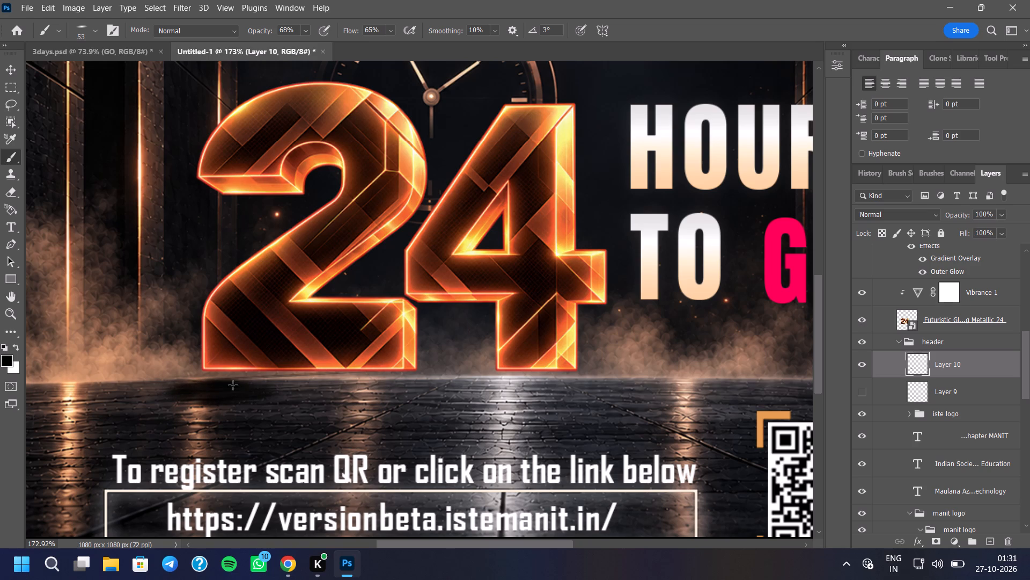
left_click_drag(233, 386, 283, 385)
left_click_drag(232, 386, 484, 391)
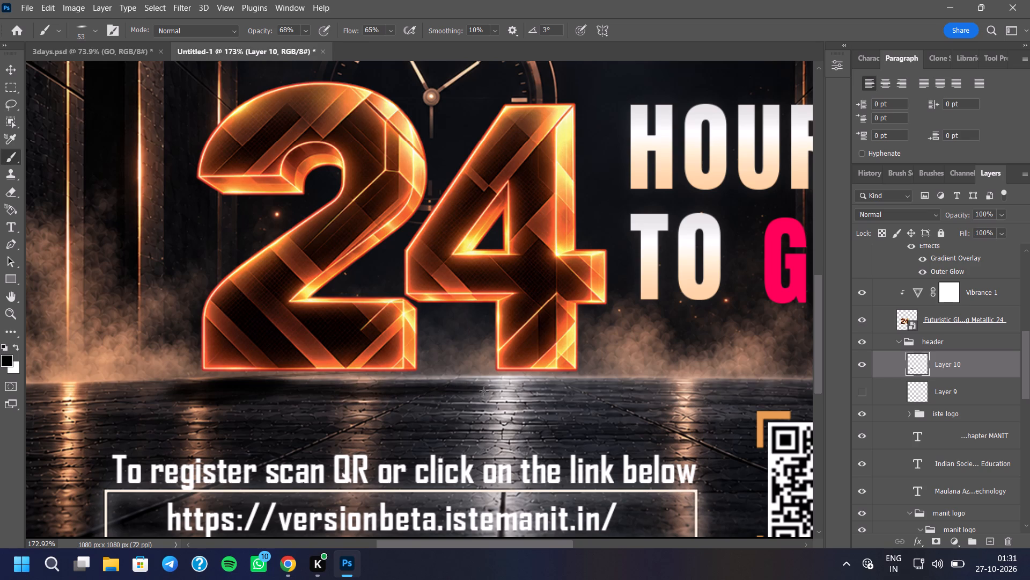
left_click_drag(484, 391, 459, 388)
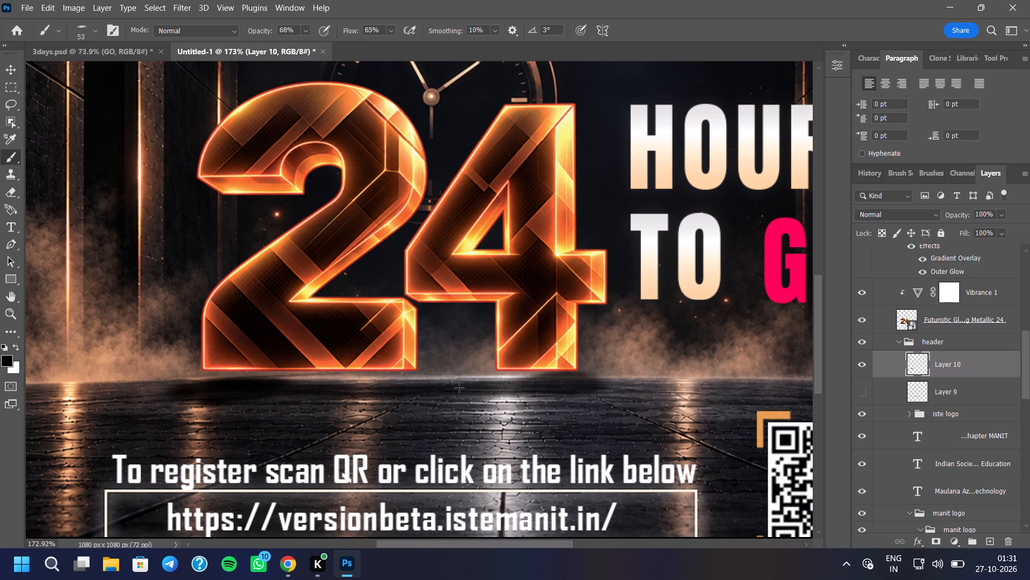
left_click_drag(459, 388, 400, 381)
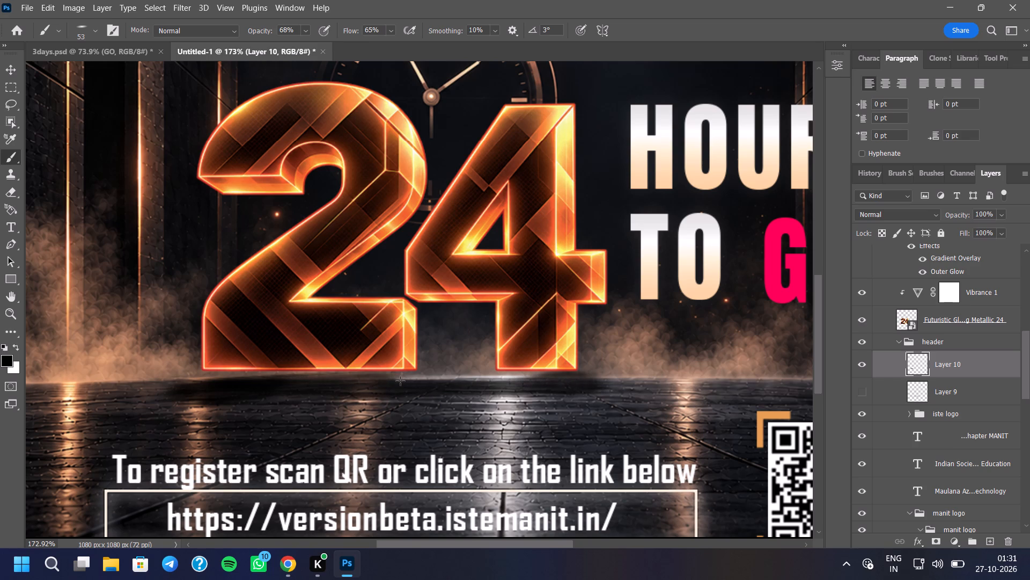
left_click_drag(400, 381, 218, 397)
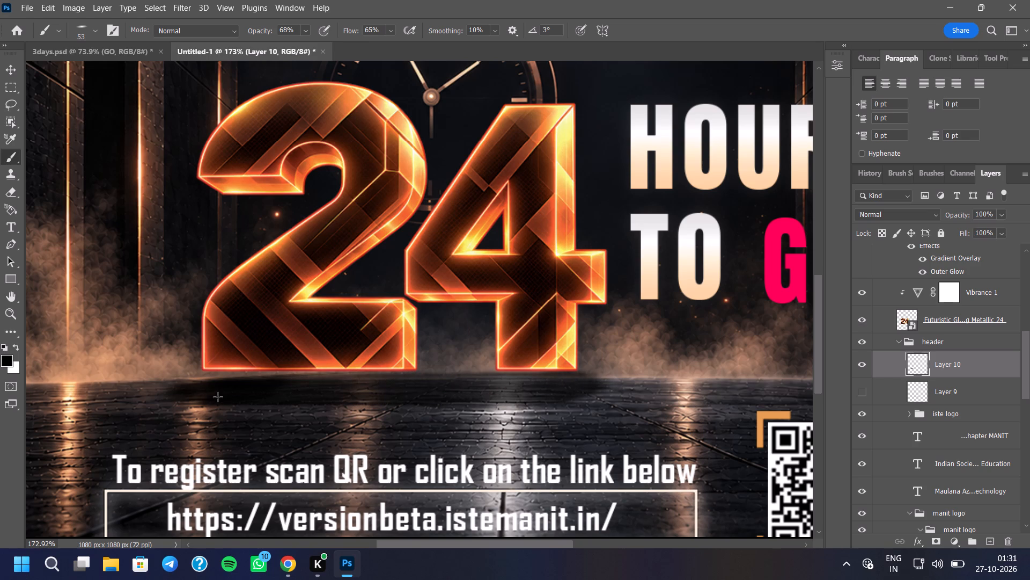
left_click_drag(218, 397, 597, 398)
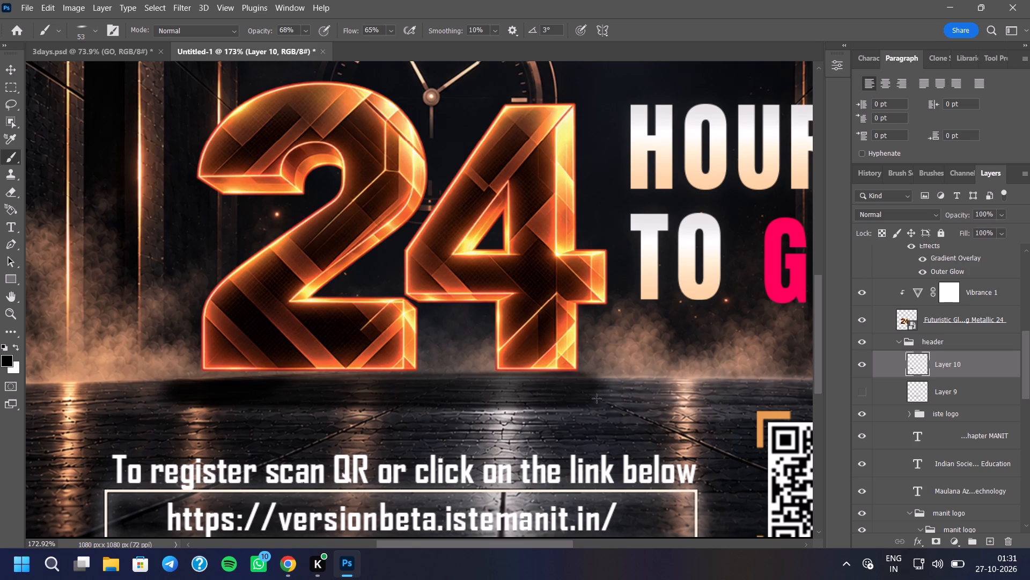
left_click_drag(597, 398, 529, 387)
Hide the Layer 10 shadow and show the Layer 9 shadow under the 24 instead.
scroll(364, 420, "down", 5)
scroll(282, 432, "down", 4)
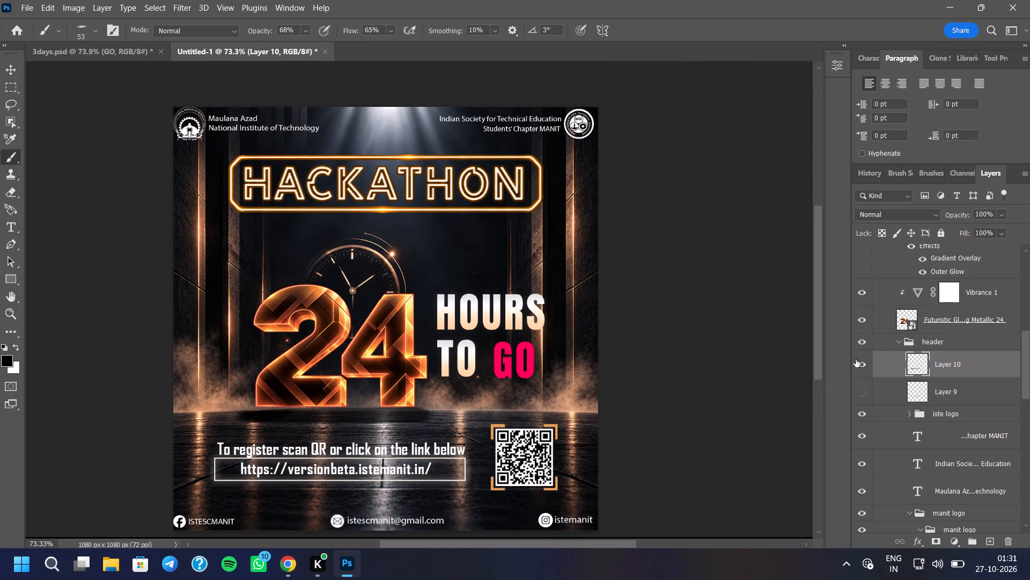
left_click(861, 371)
left_click(860, 389)
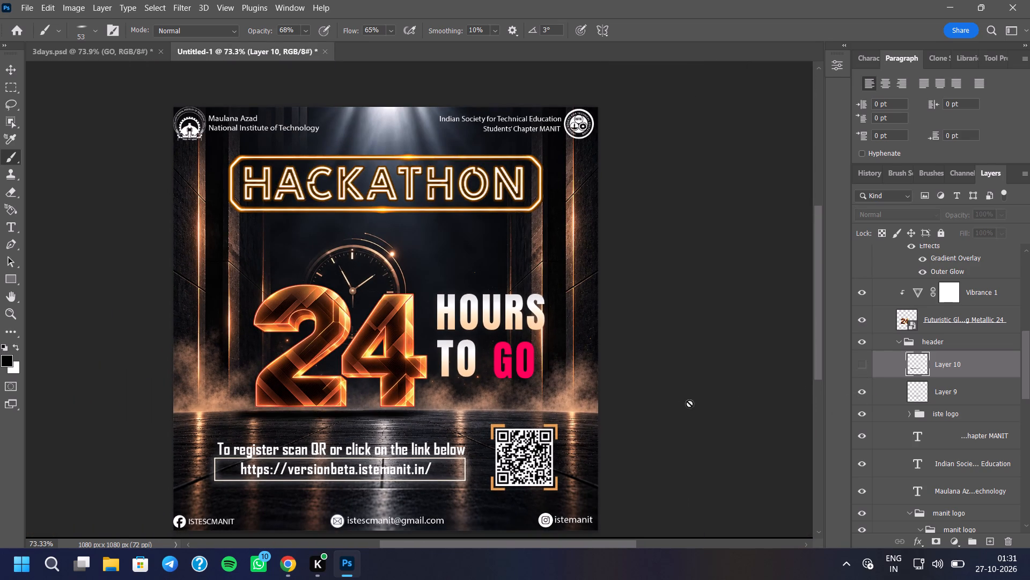
Reduce the opacity of the Layer 9 floor shadow to 64%.
scroll(260, 447, "up", 9)
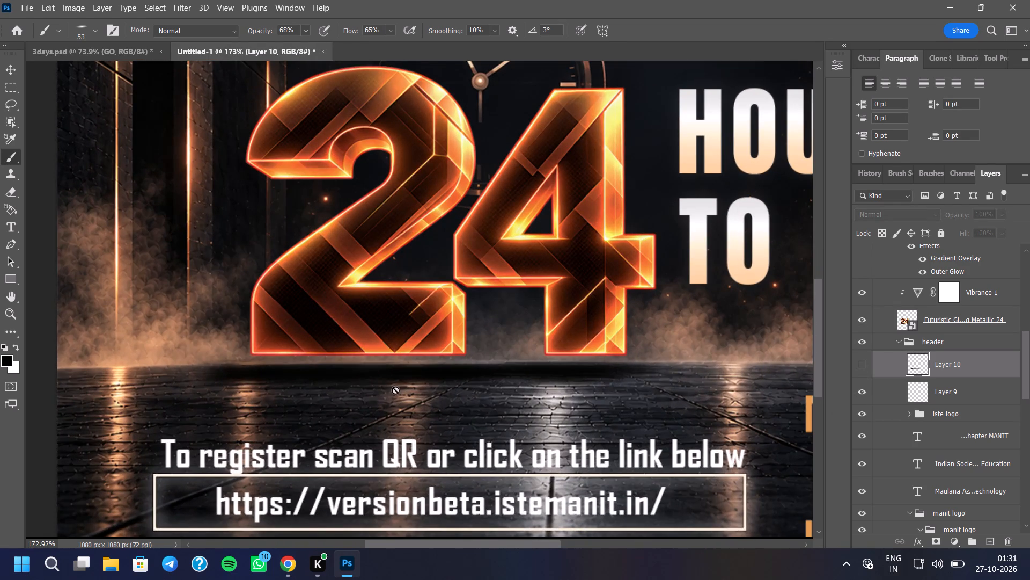
scroll(396, 389, "up", 4)
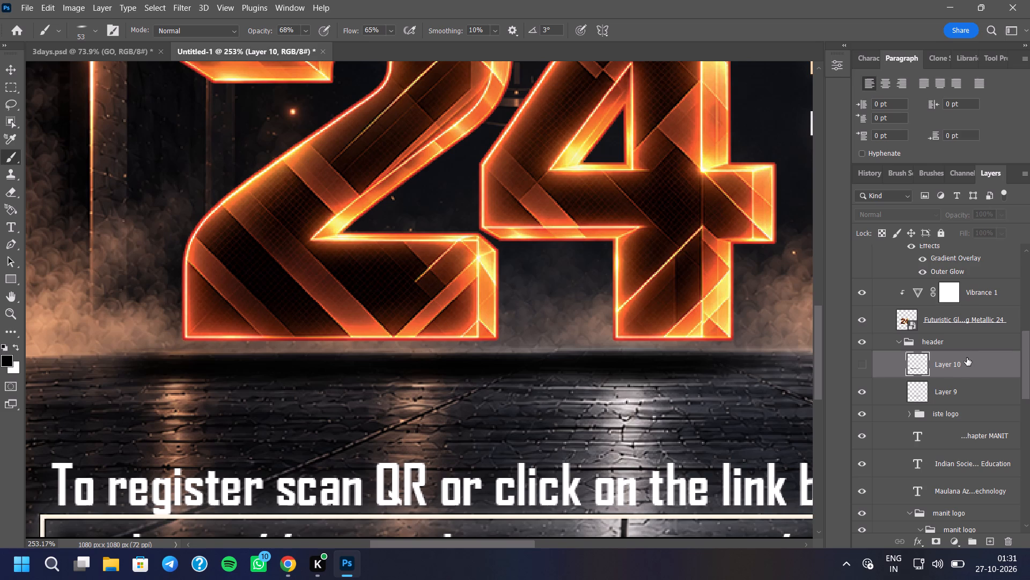
left_click(893, 390)
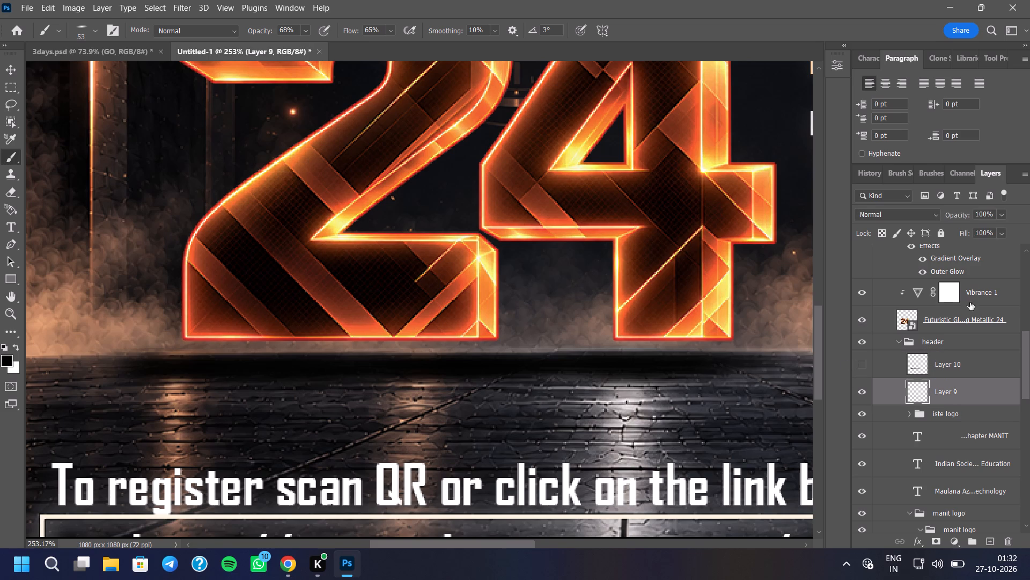
left_click(997, 221)
left_click(1000, 217)
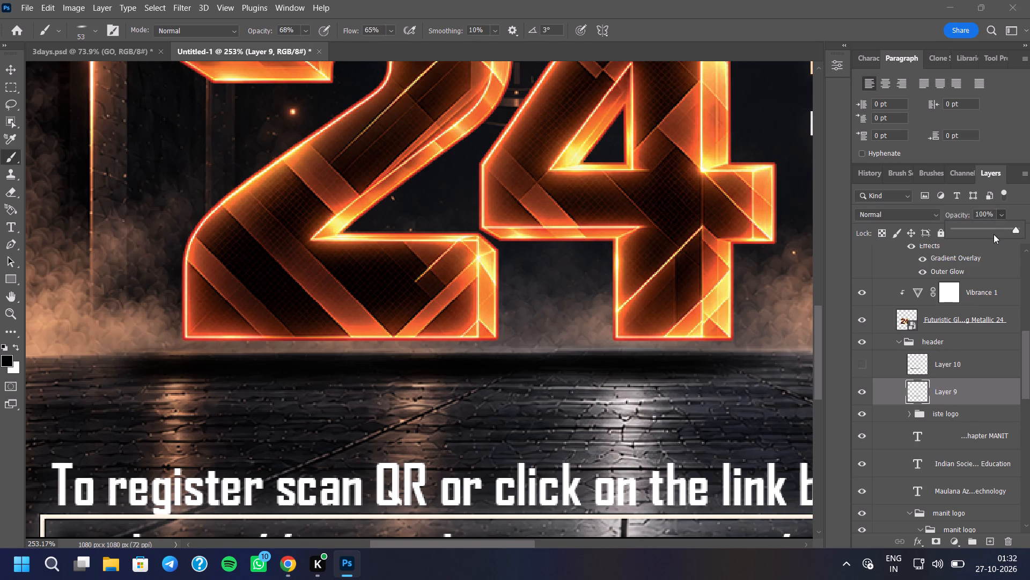
left_click(994, 234)
left_click(994, 230)
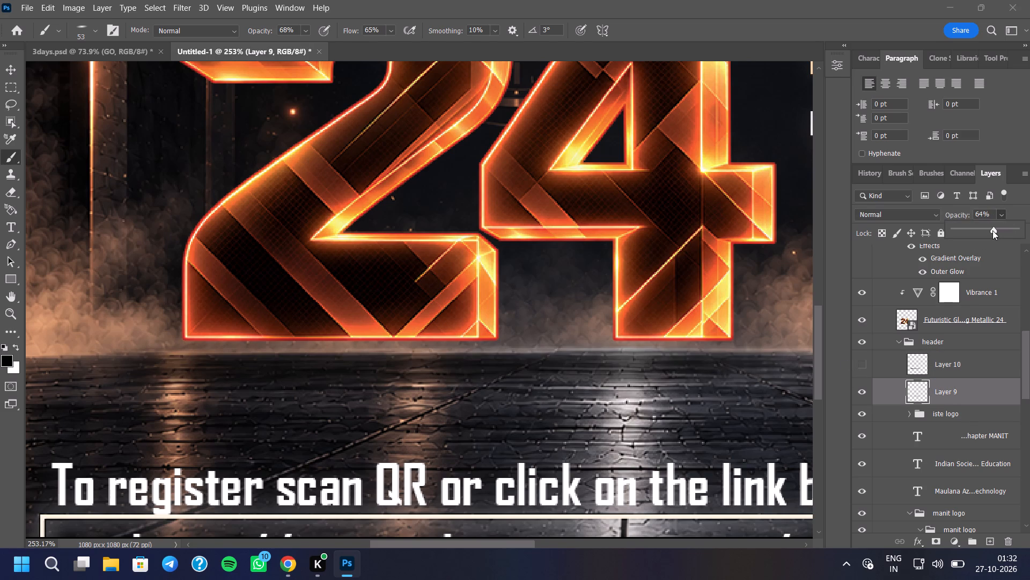
Examine how the lightened floor shadow under the 24 looks in close-up and across the whole poster.
scroll(417, 403, "down", 4)
scroll(358, 424, "down", 4)
scroll(307, 419, "down", 4)
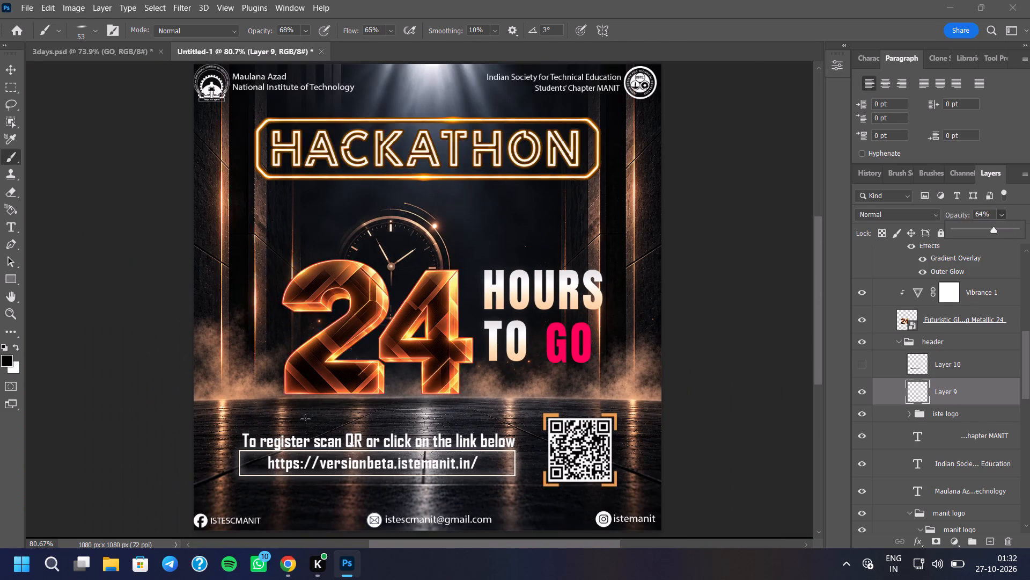
scroll(389, 432, "down", 3)
scroll(401, 417, "up", 5)
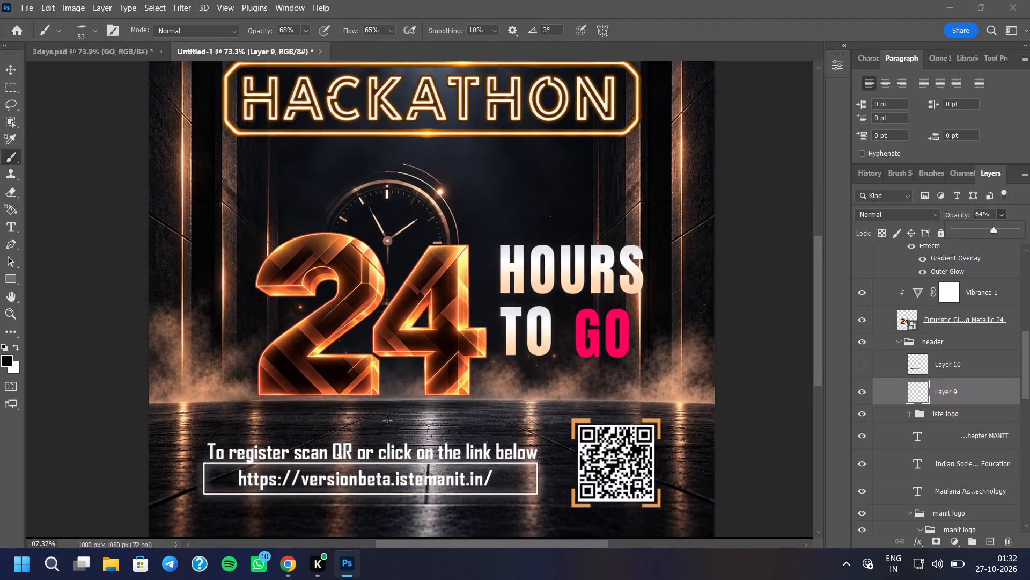
scroll(387, 421, "up", 10)
scroll(353, 425, "down", 2)
scroll(300, 423, "up", 3)
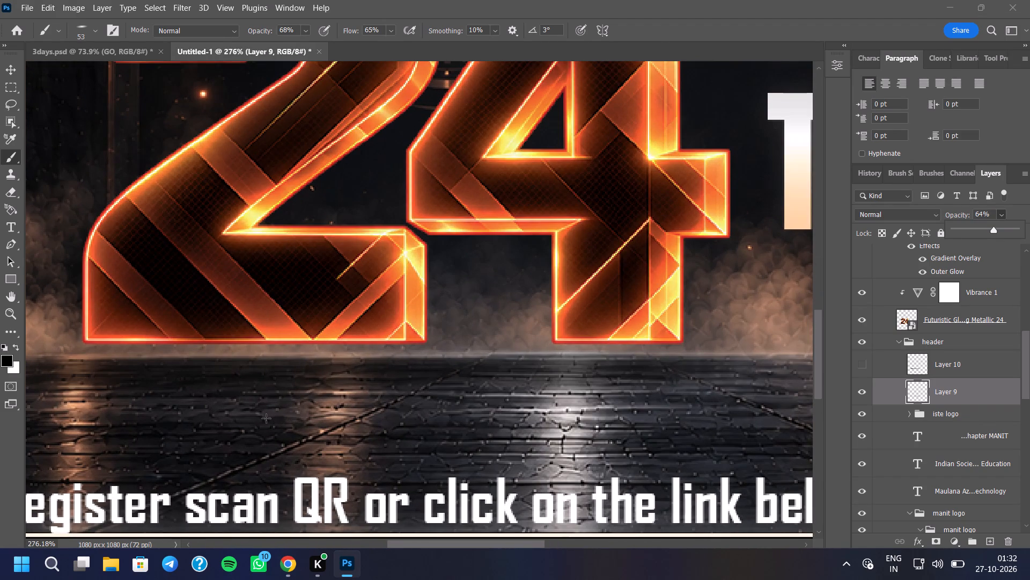
scroll(276, 417, "down", 3)
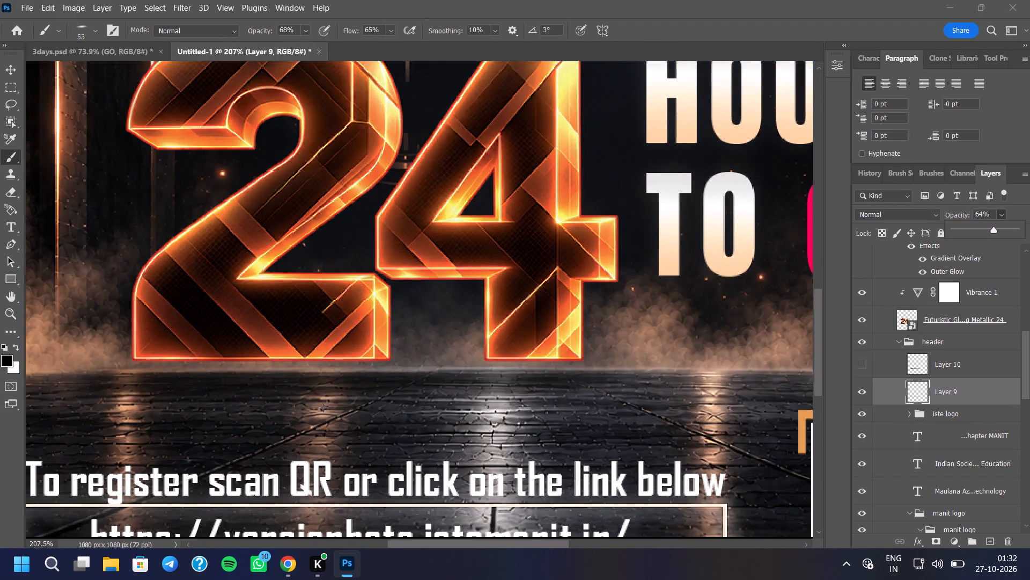
scroll(327, 407, "down", 2)
scroll(329, 407, "up", 1)
scroll(329, 409, "down", 11)
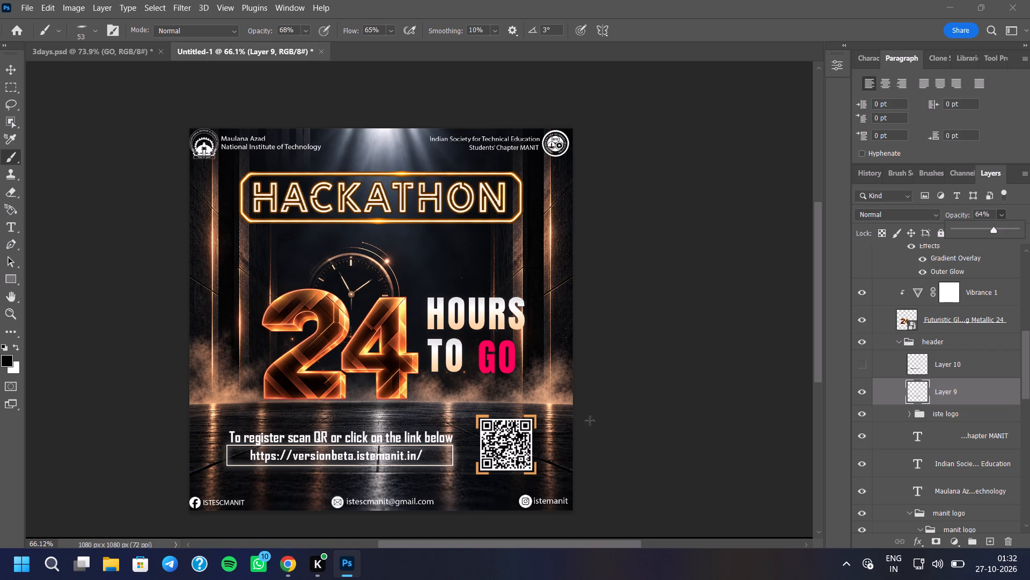
left_click(707, 416)
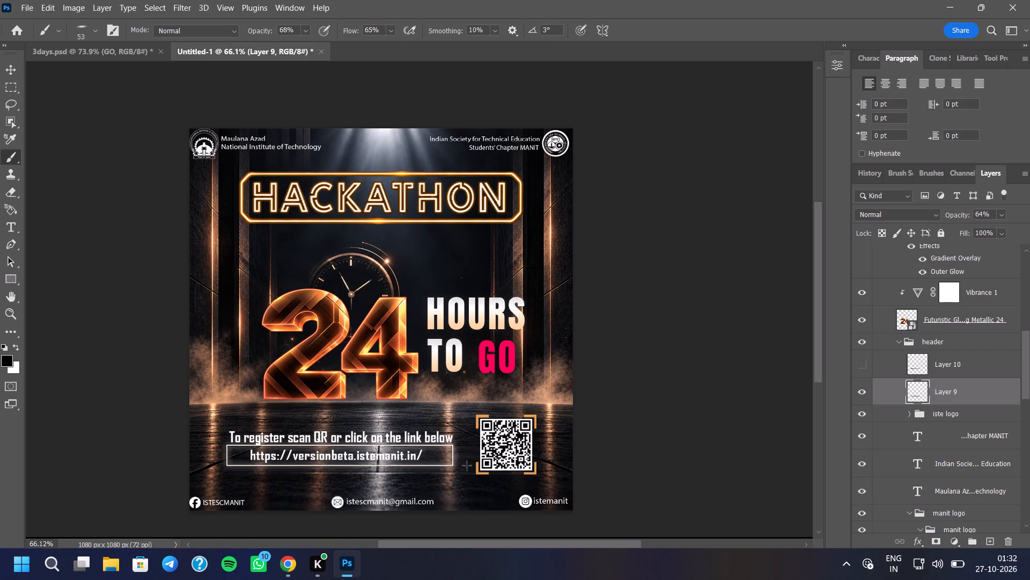
scroll(394, 470, "up", 12)
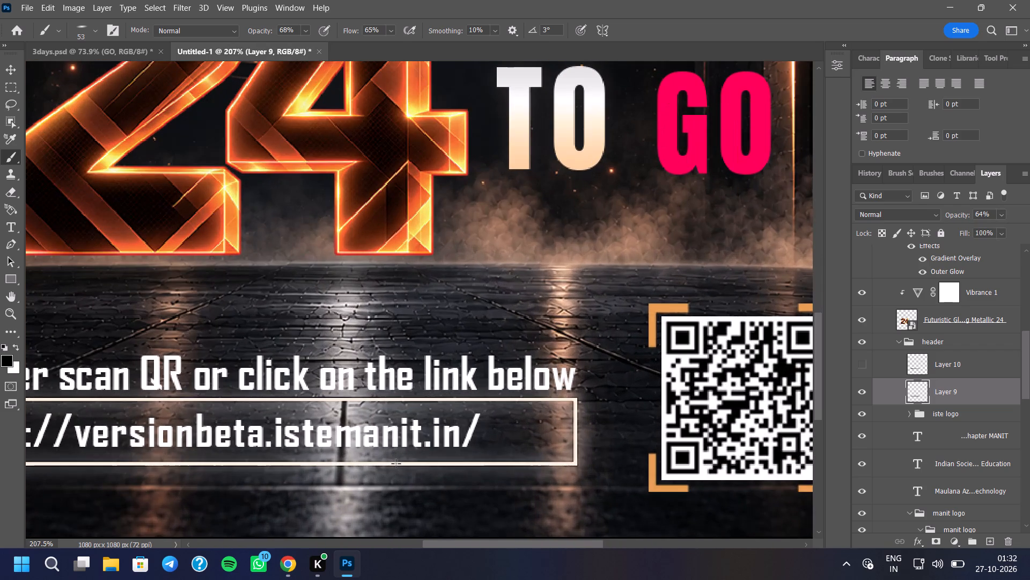
scroll(396, 464, "down", 12)
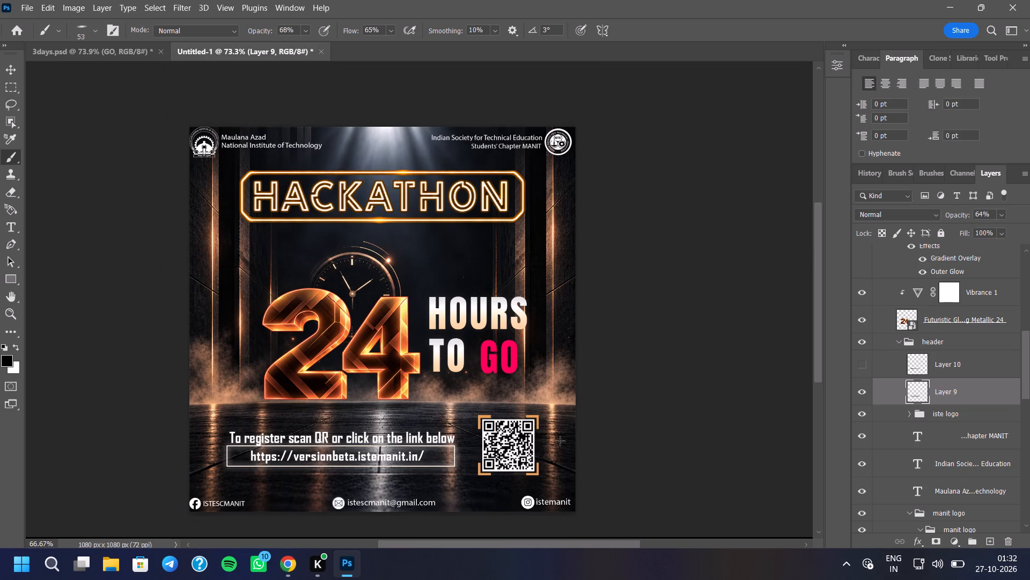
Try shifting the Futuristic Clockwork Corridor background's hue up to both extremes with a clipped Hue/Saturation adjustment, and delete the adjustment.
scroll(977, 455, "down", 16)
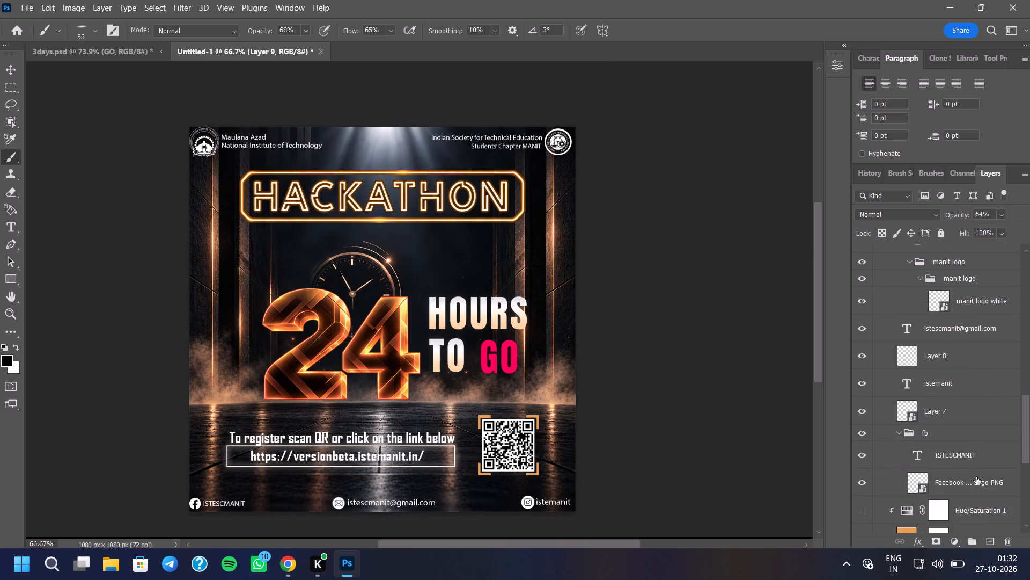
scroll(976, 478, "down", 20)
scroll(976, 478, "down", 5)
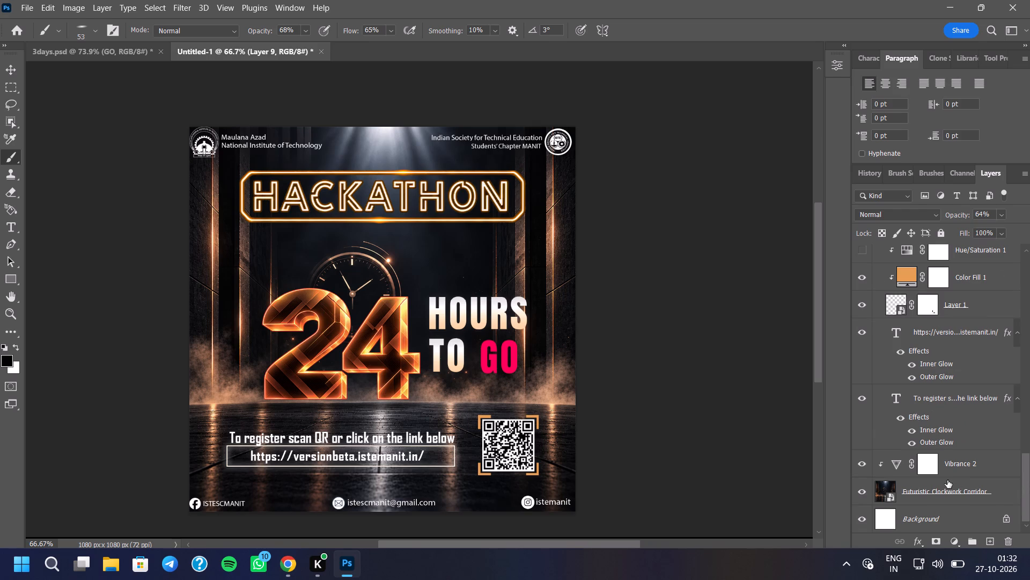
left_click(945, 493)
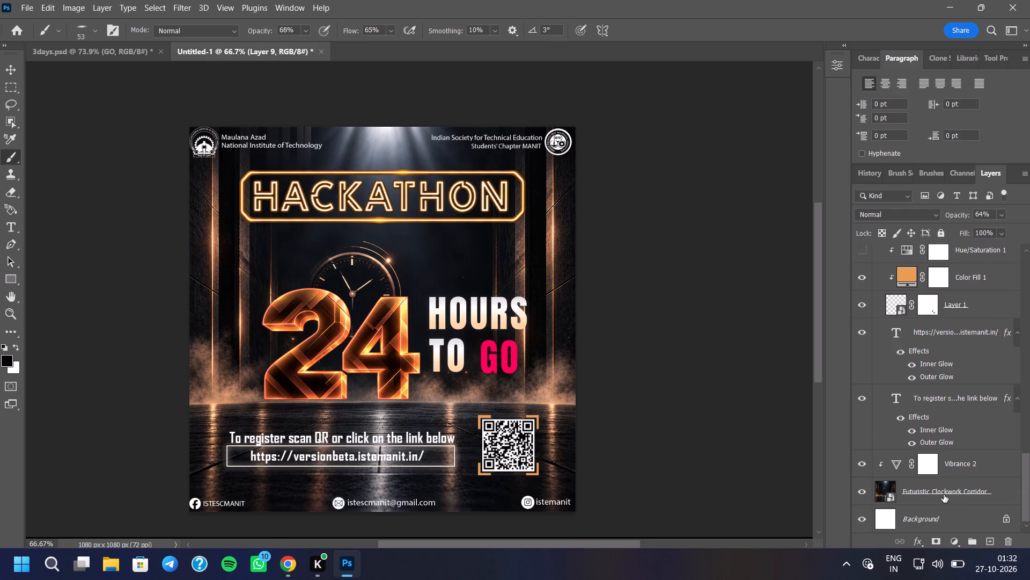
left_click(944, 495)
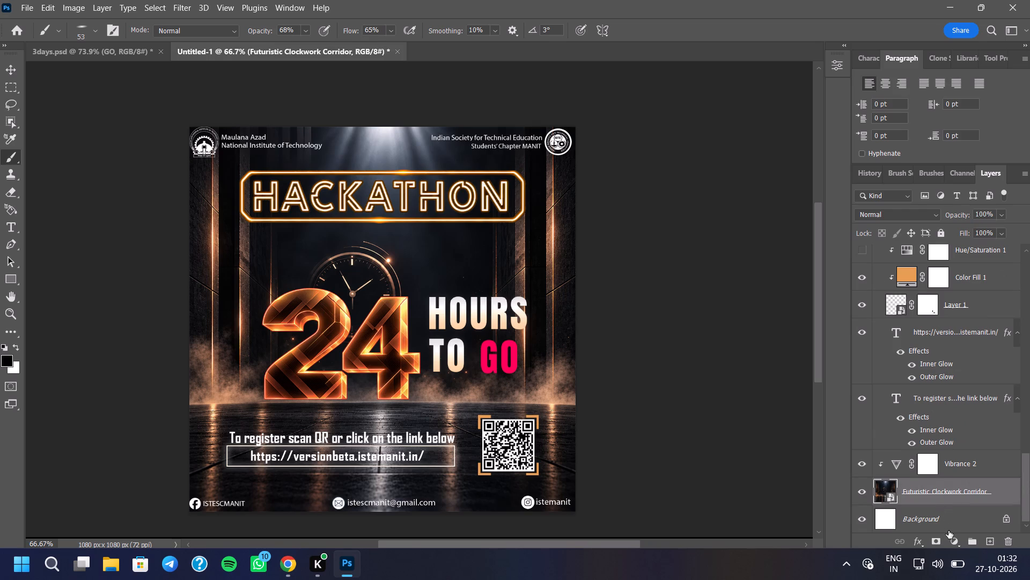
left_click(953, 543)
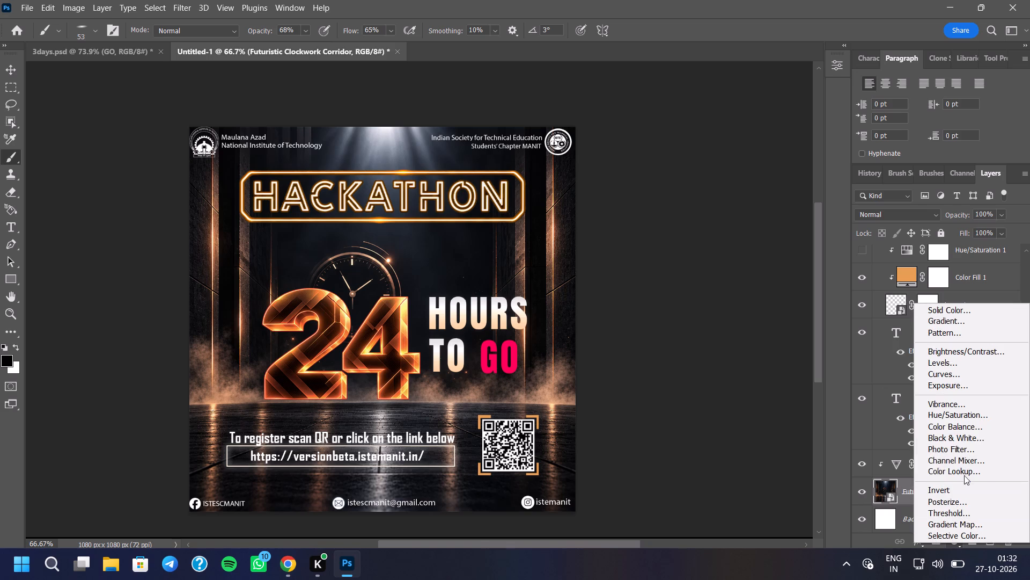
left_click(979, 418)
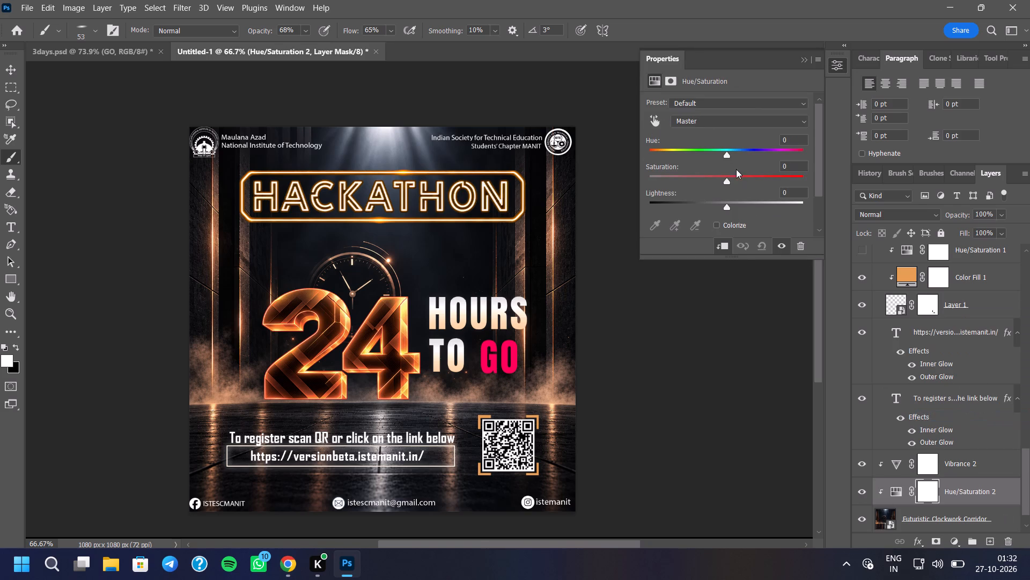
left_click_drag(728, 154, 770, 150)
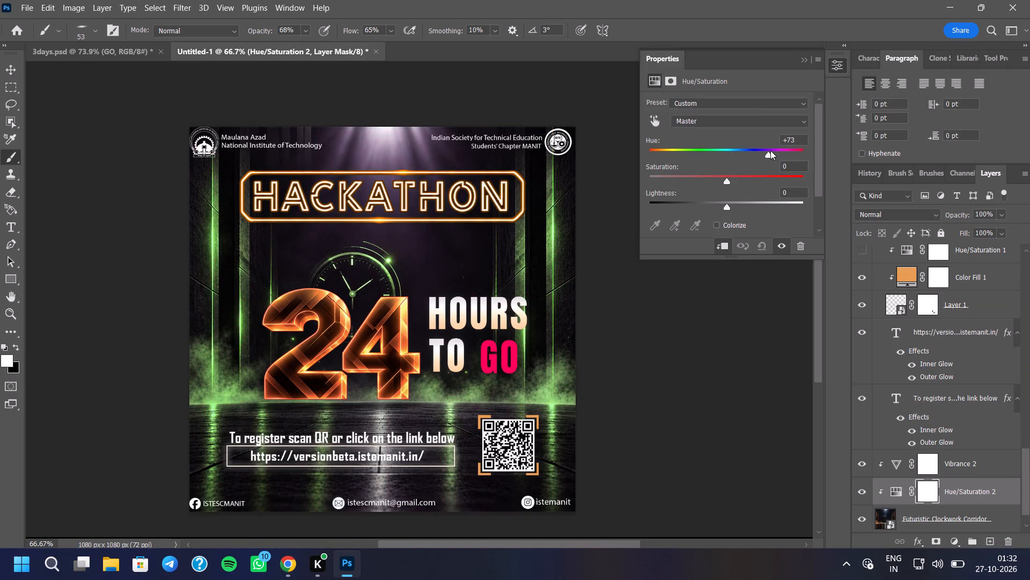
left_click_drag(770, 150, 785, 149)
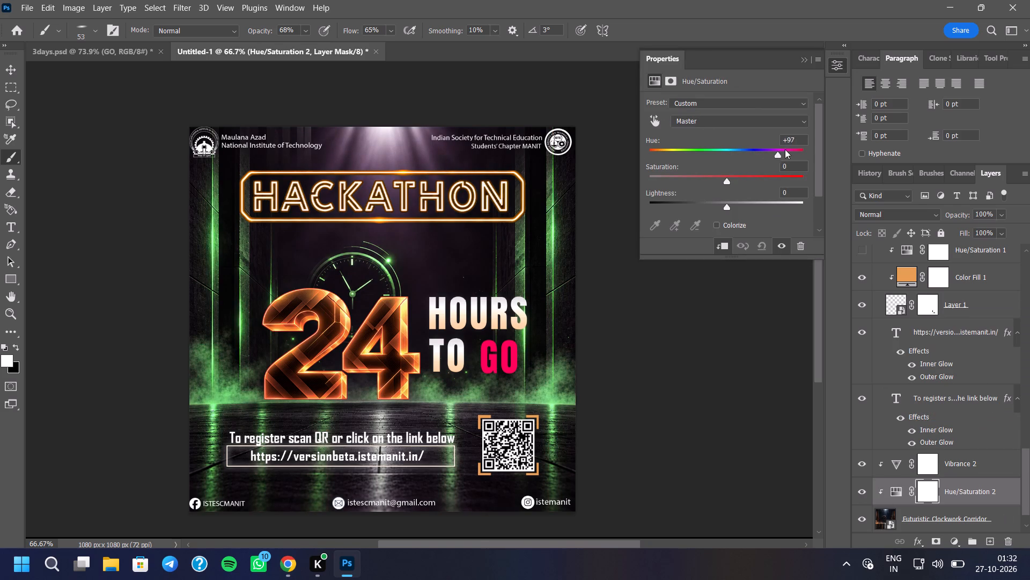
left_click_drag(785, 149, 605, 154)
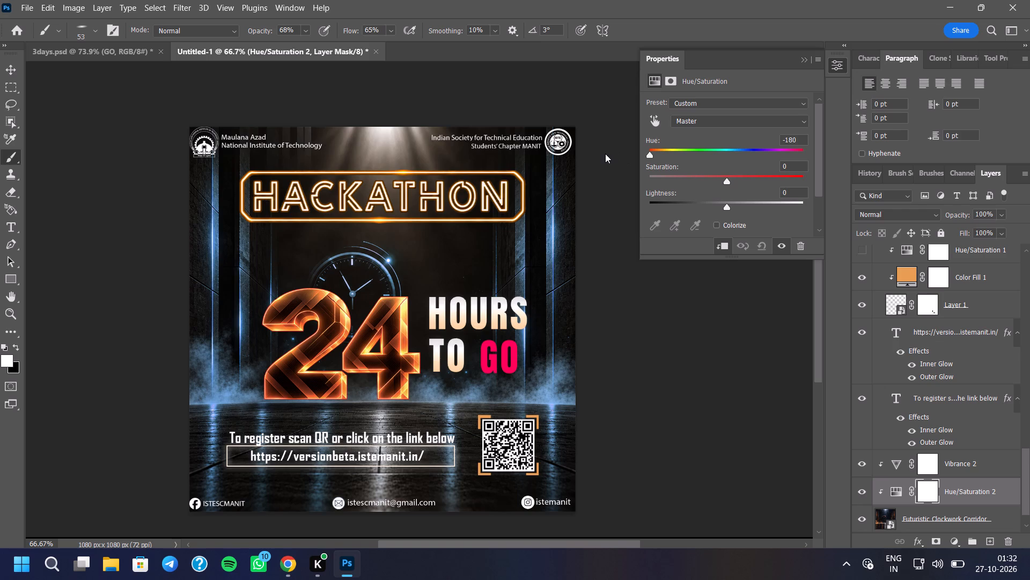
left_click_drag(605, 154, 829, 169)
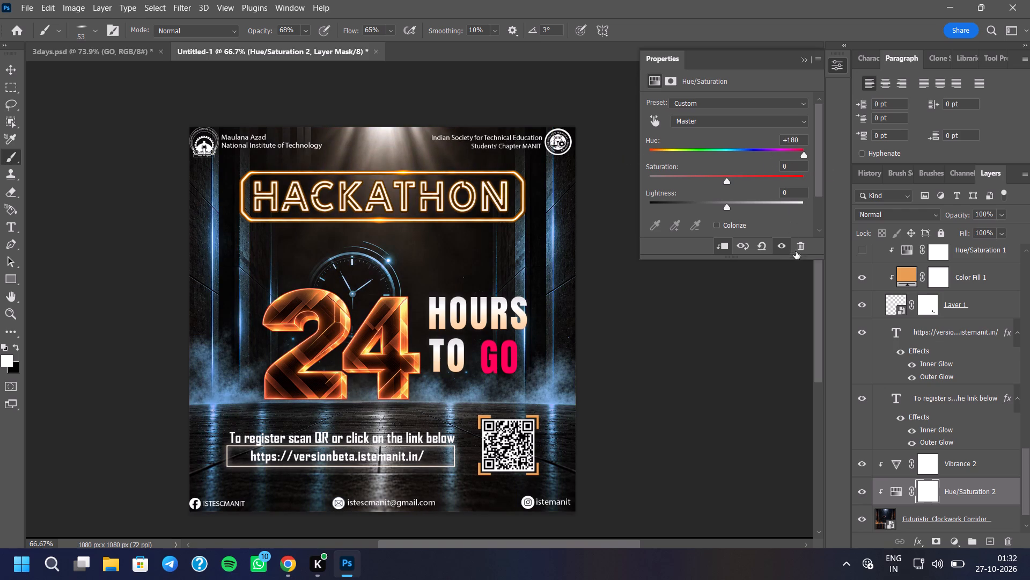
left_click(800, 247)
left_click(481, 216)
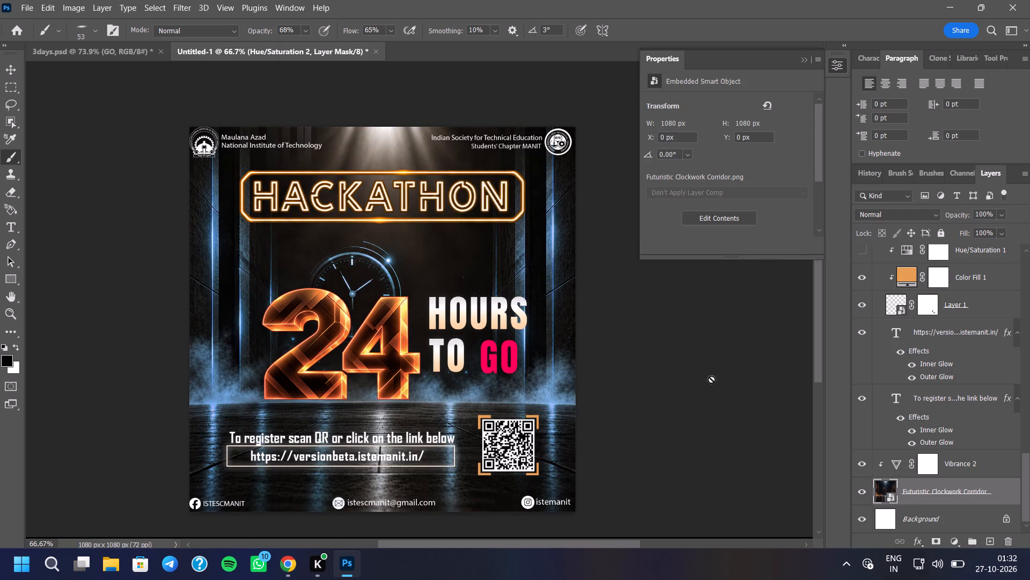
Add a clipped Color Balance adjustment to the corridor background with midtones at Cyan–Red +100, Magenta–Green +28 and Yellow–Blue -100.
left_click(957, 545)
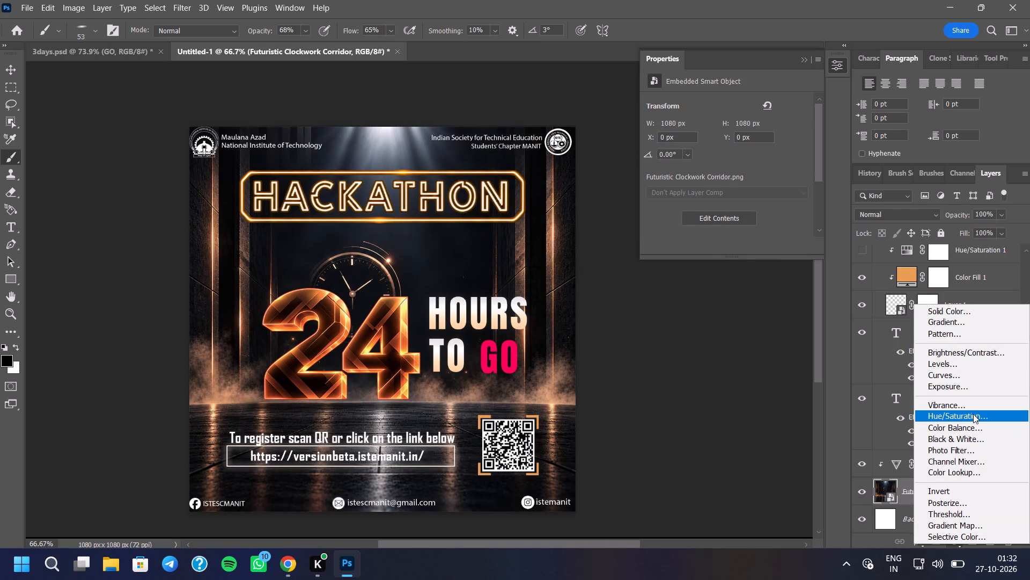
left_click(972, 427)
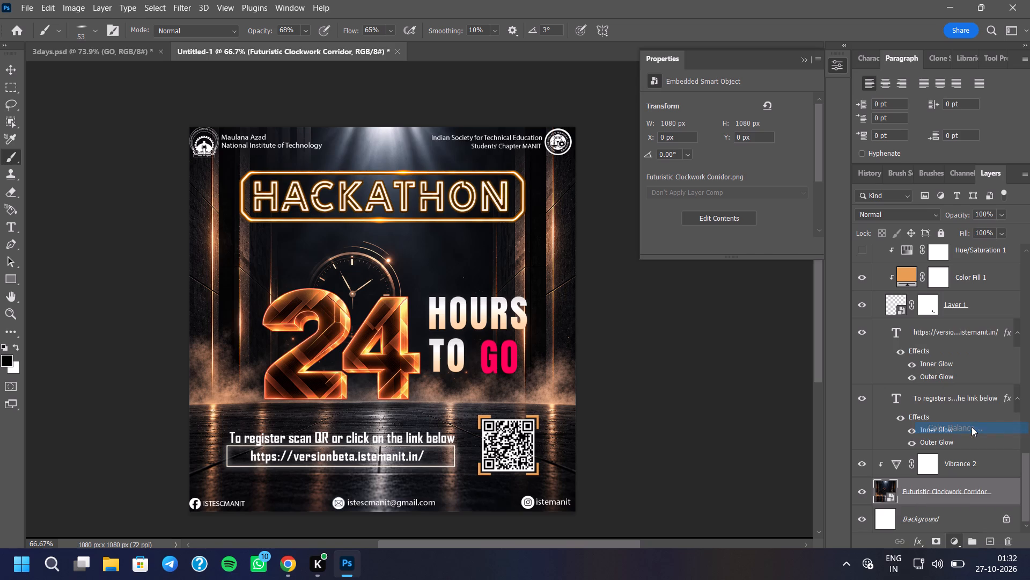
left_click_drag(707, 179, 621, 185)
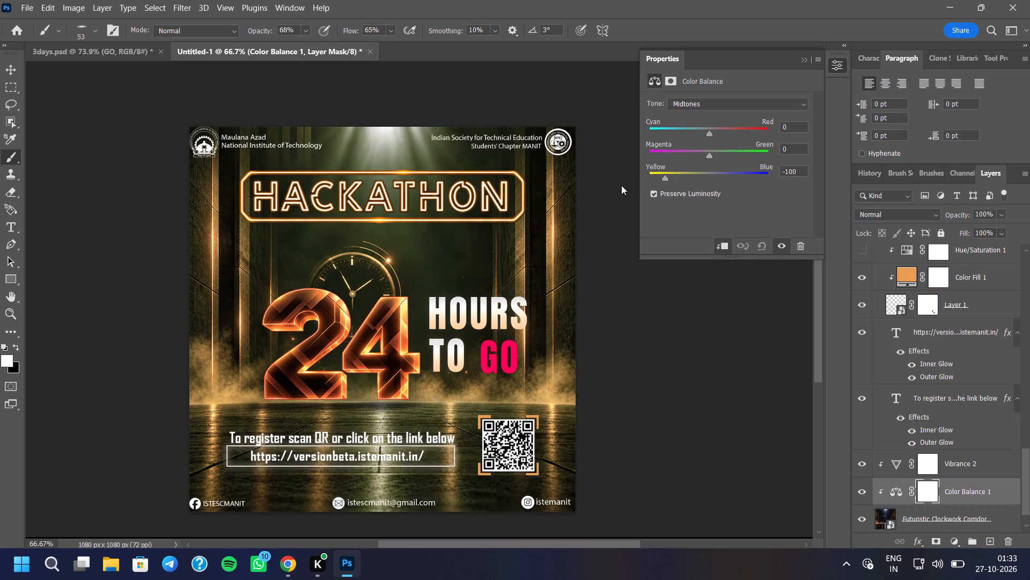
left_click_drag(621, 185, 534, 198)
left_click_drag(534, 198, 534, 198)
left_click_drag(710, 151, 726, 163)
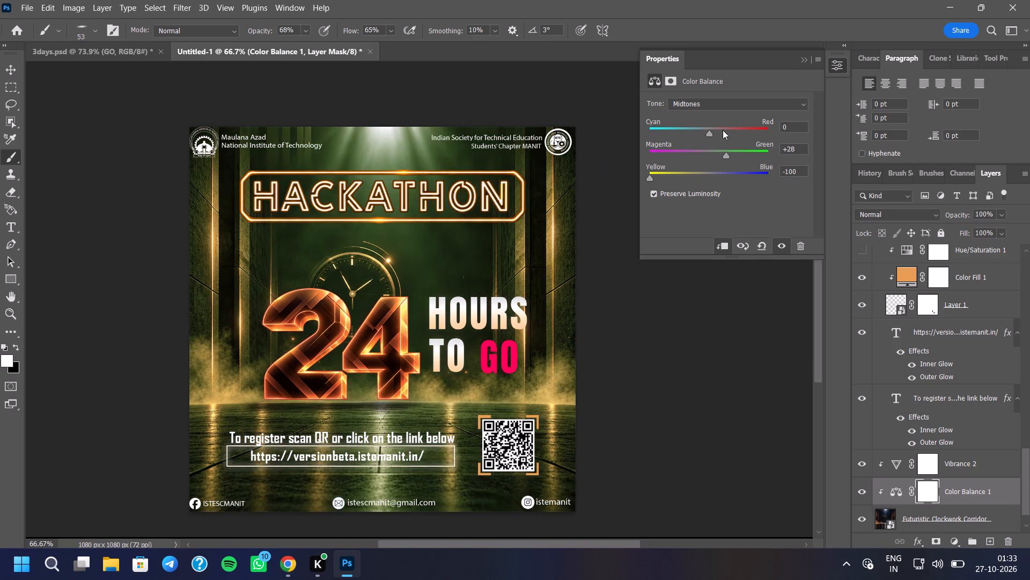
left_click_drag(719, 130, 828, 135)
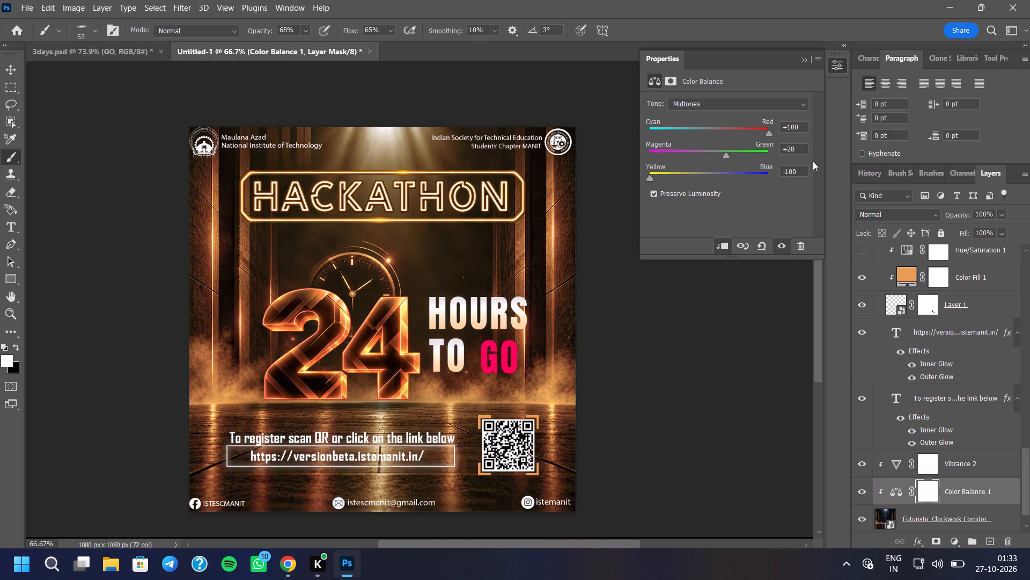
left_click(804, 59)
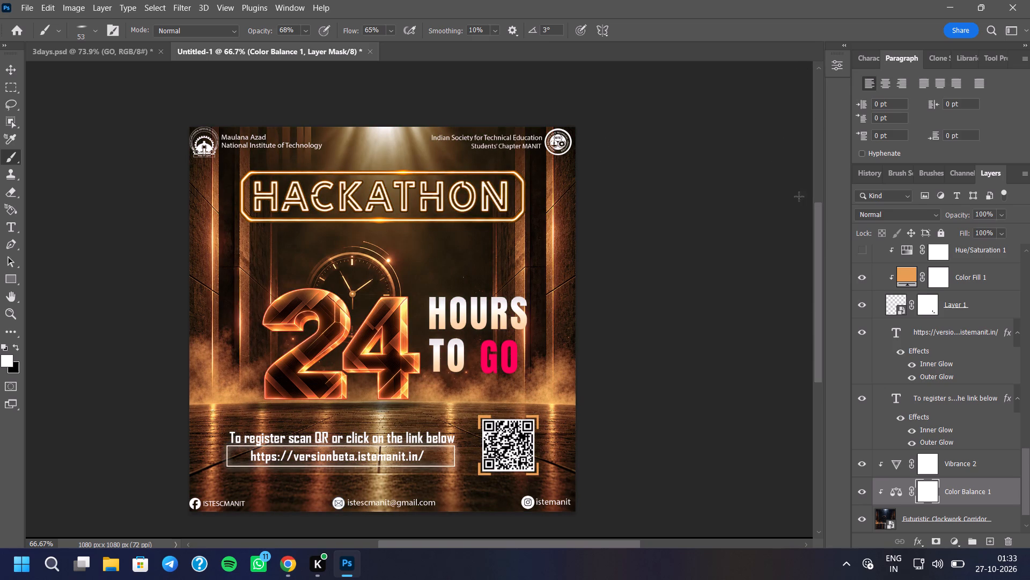
Compare the background with and without the Color Balance tint, invert its layer mask to black and leave the adjustment switched on.
left_click(999, 437)
left_click(867, 492)
left_click(867, 492)
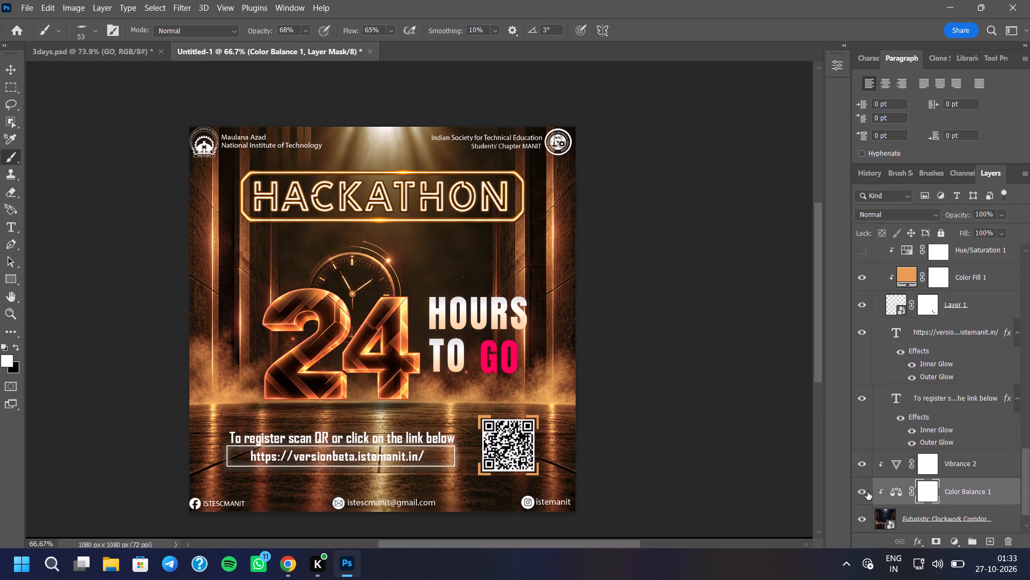
left_click(867, 492)
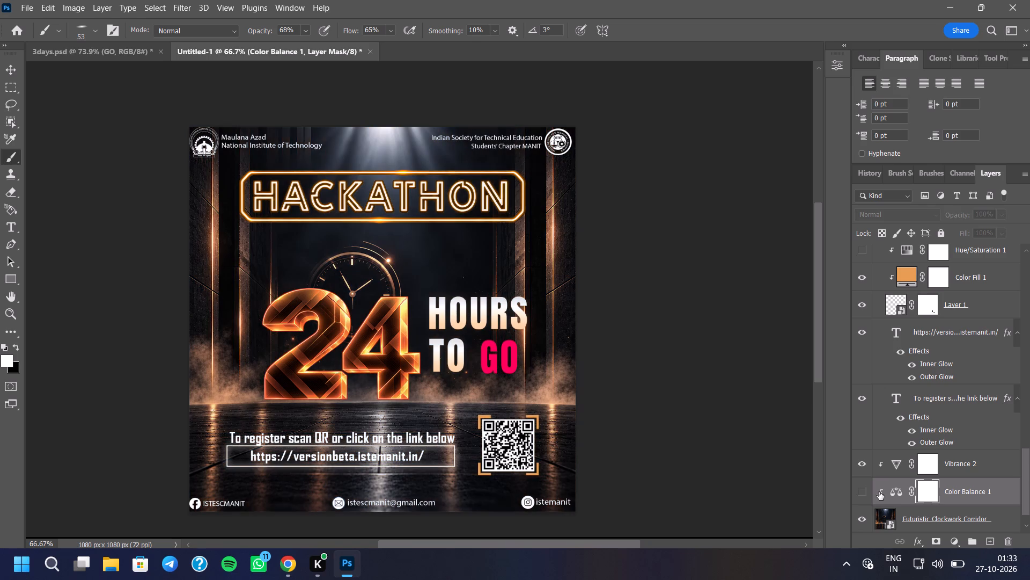
key("ctrl+i")
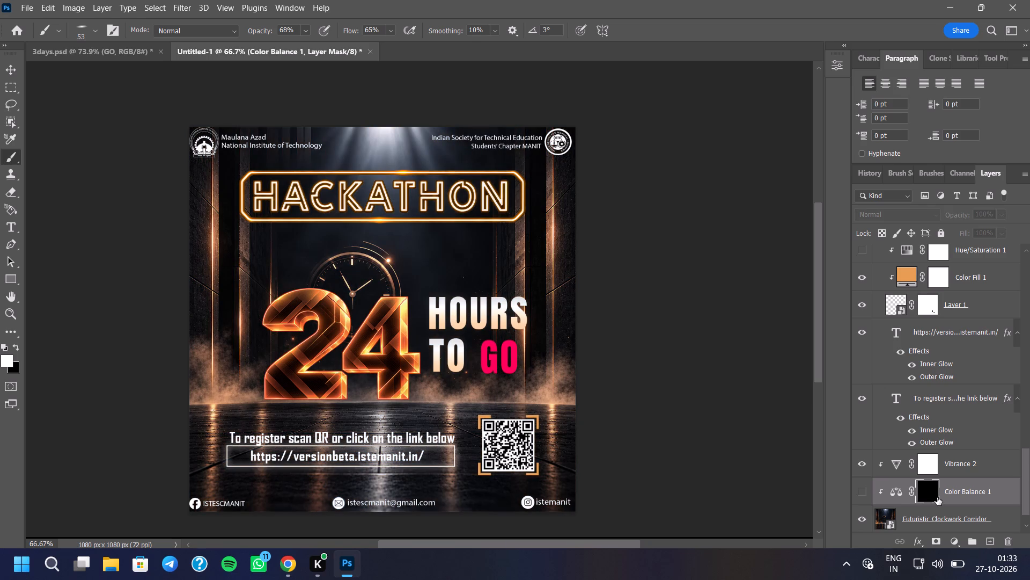
left_click(856, 491)
Choose the Hard Round brush for painting on the Color Balance adjustment's black mask around the 24.
scroll(405, 465, "up", 4)
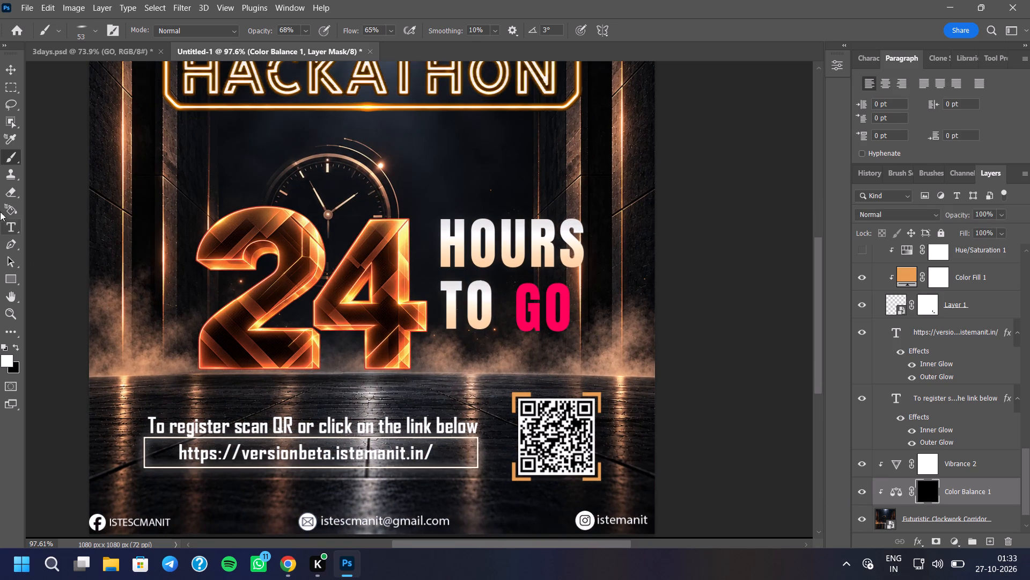
scroll(371, 320, "down", 1)
scroll(359, 328, "up", 3)
right_click(316, 316)
left_click(411, 490)
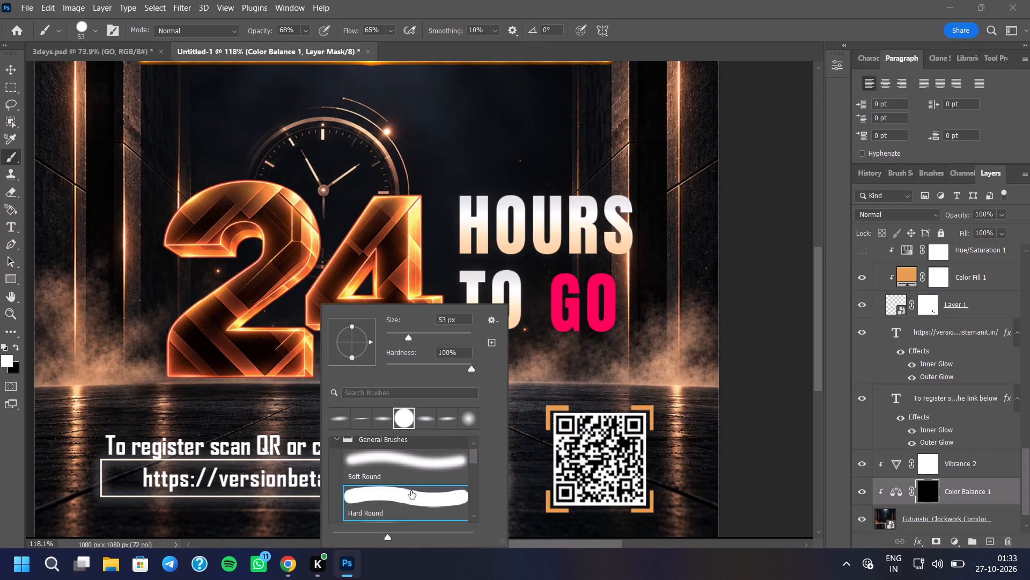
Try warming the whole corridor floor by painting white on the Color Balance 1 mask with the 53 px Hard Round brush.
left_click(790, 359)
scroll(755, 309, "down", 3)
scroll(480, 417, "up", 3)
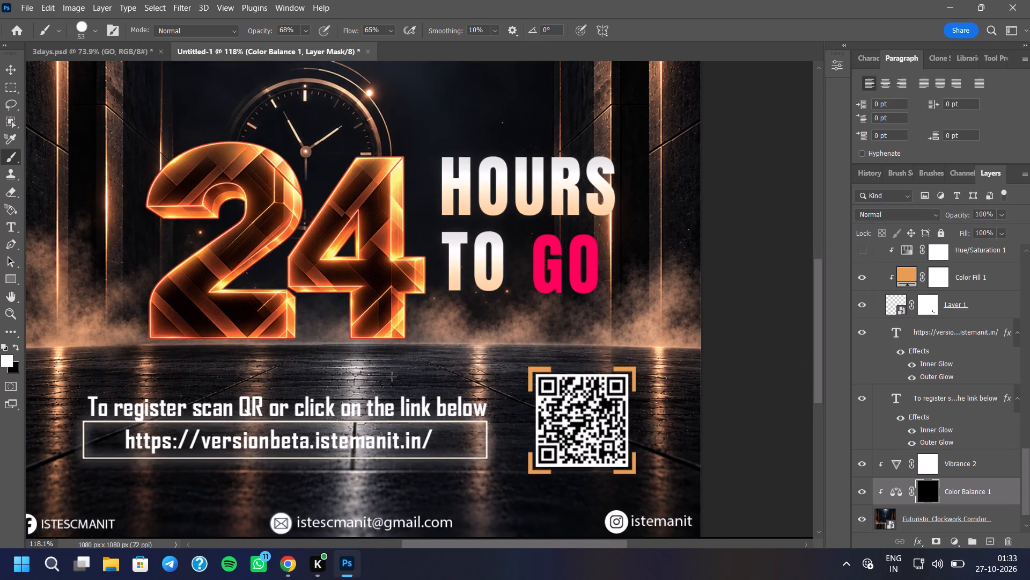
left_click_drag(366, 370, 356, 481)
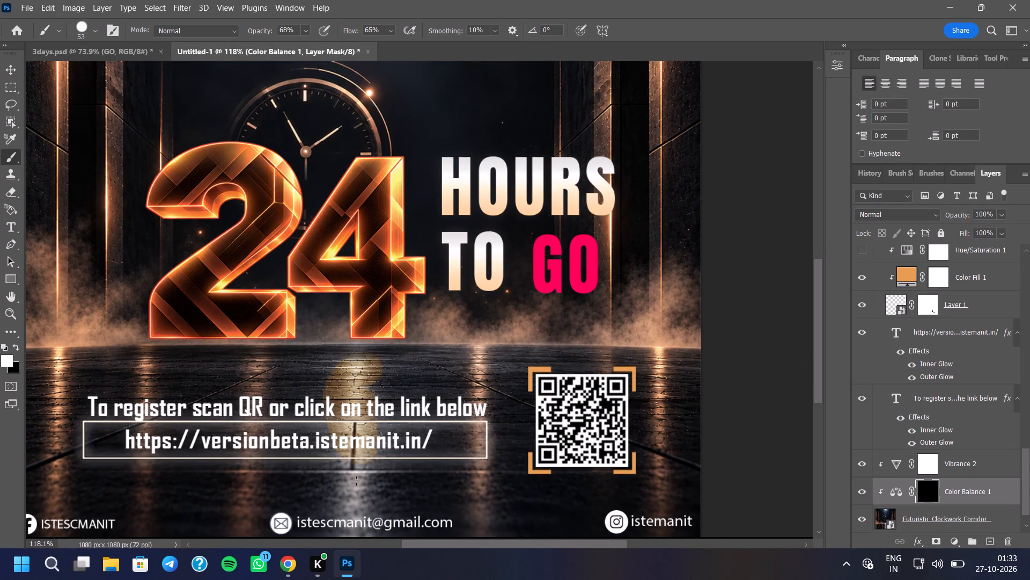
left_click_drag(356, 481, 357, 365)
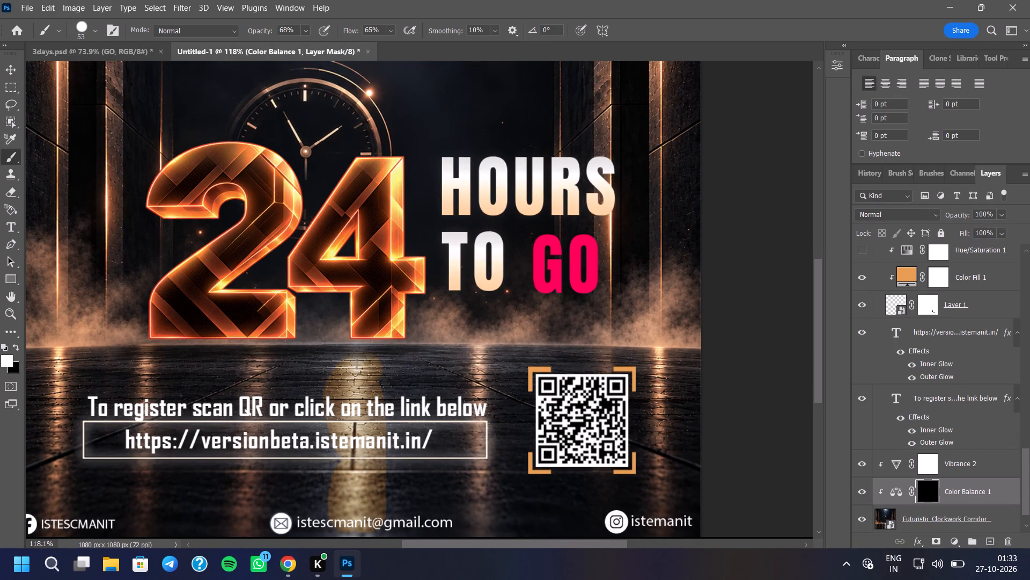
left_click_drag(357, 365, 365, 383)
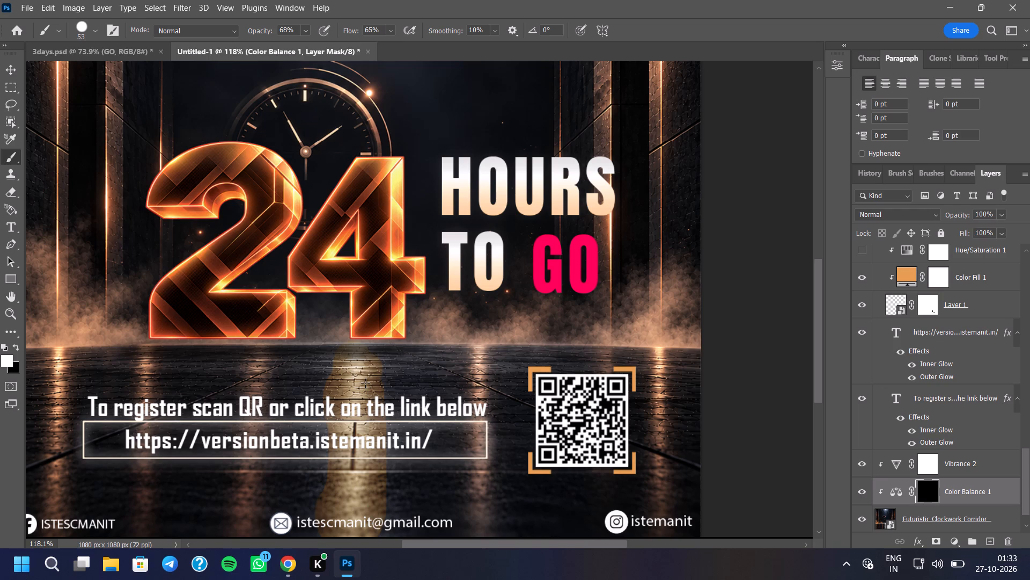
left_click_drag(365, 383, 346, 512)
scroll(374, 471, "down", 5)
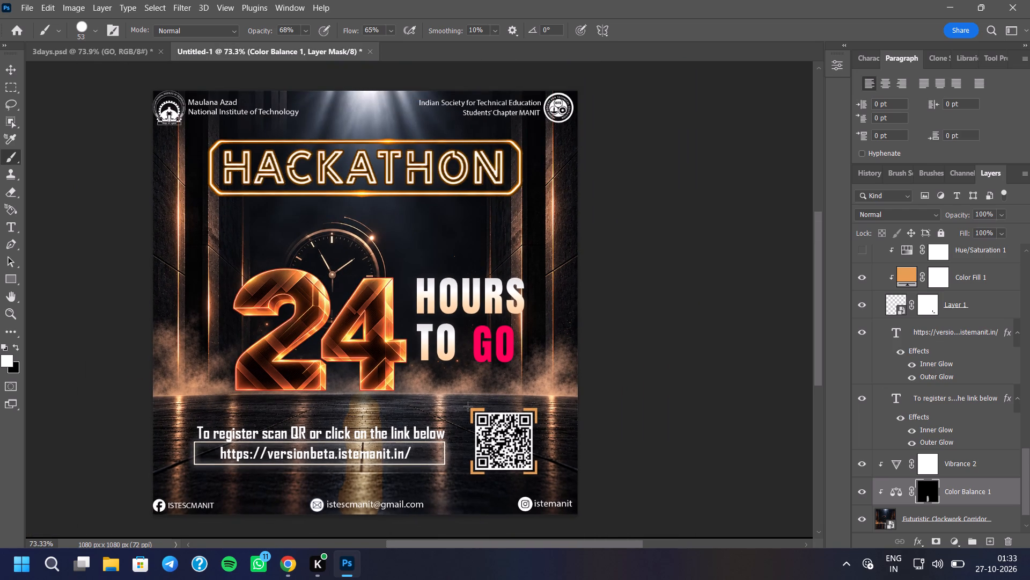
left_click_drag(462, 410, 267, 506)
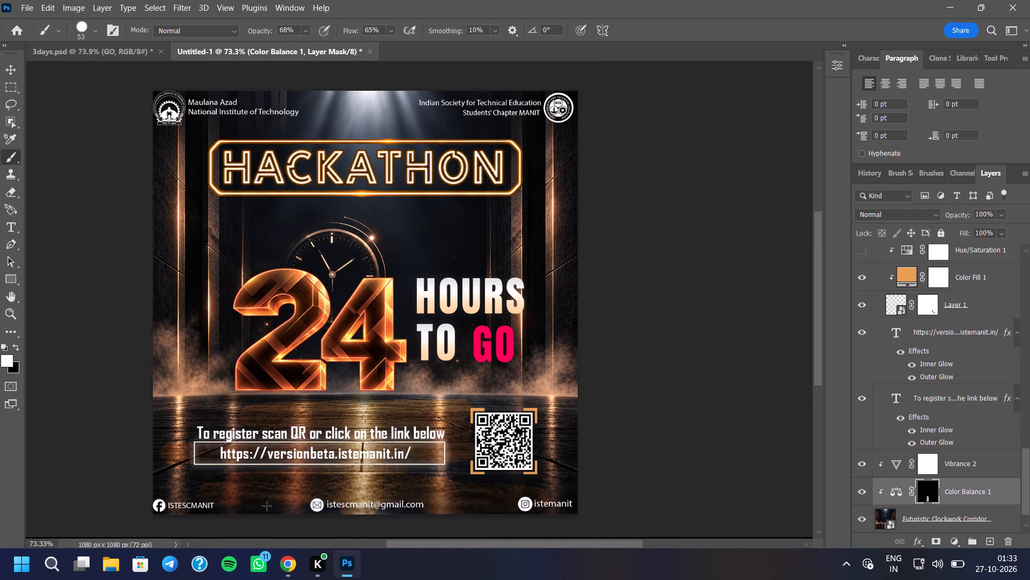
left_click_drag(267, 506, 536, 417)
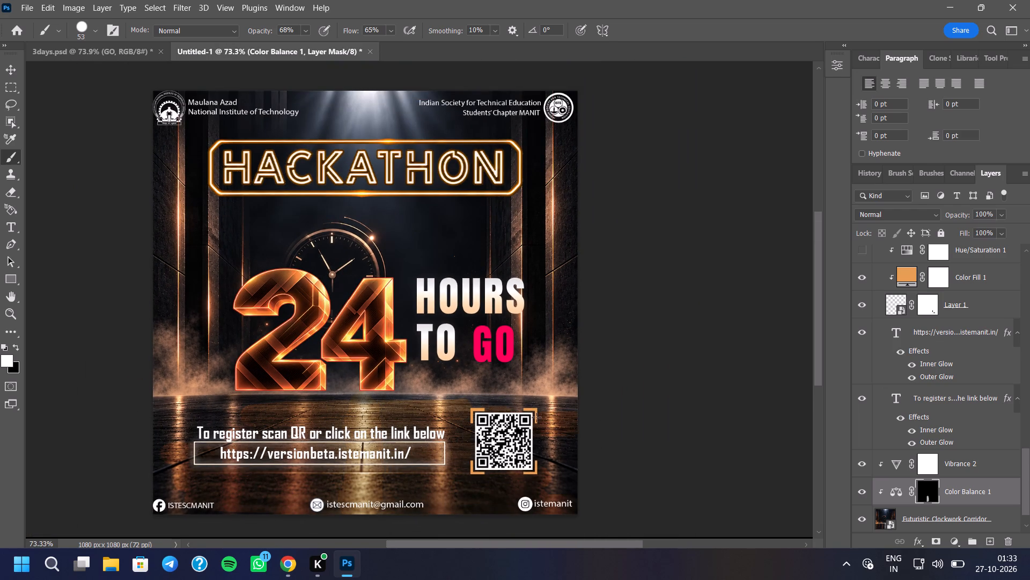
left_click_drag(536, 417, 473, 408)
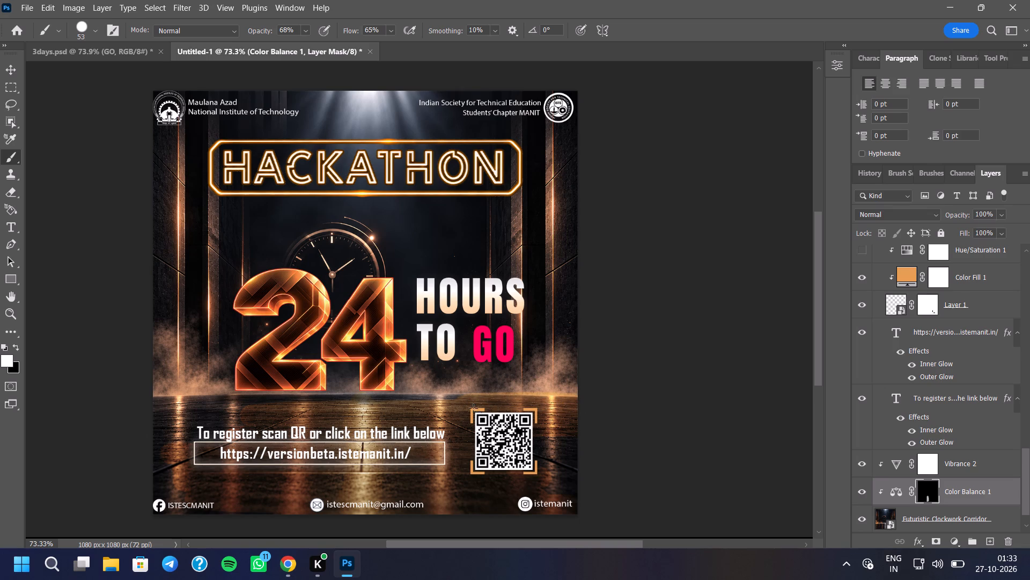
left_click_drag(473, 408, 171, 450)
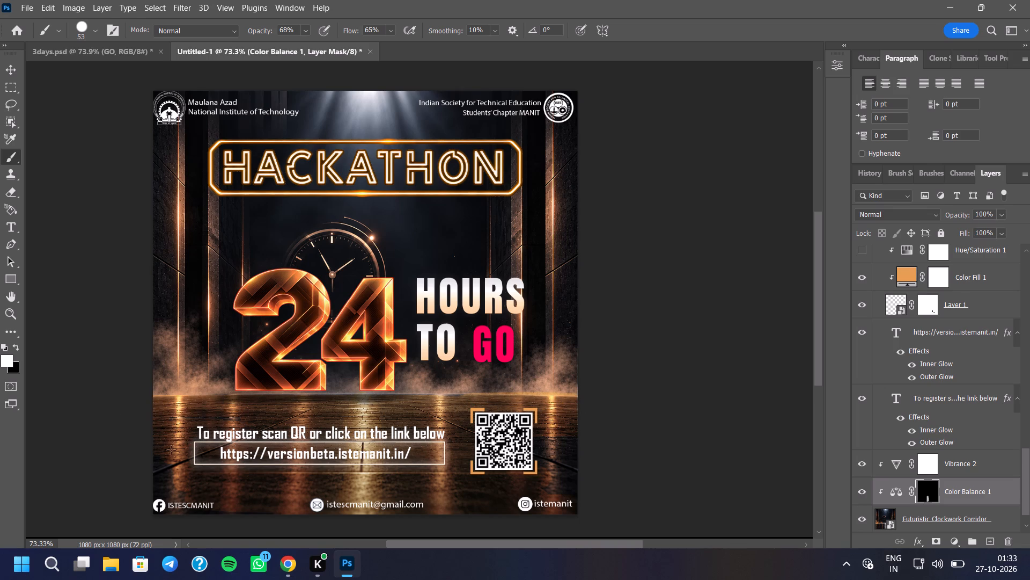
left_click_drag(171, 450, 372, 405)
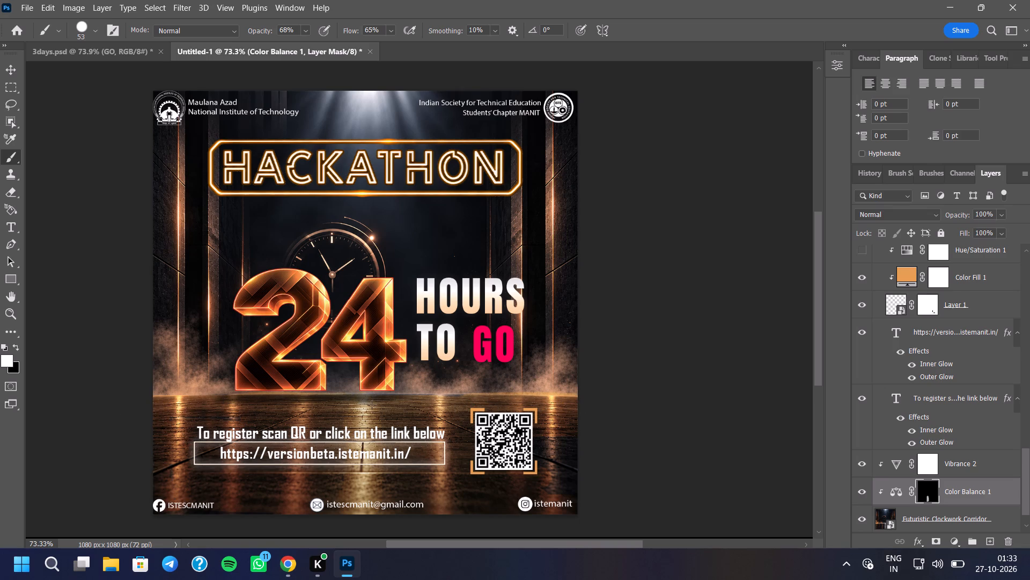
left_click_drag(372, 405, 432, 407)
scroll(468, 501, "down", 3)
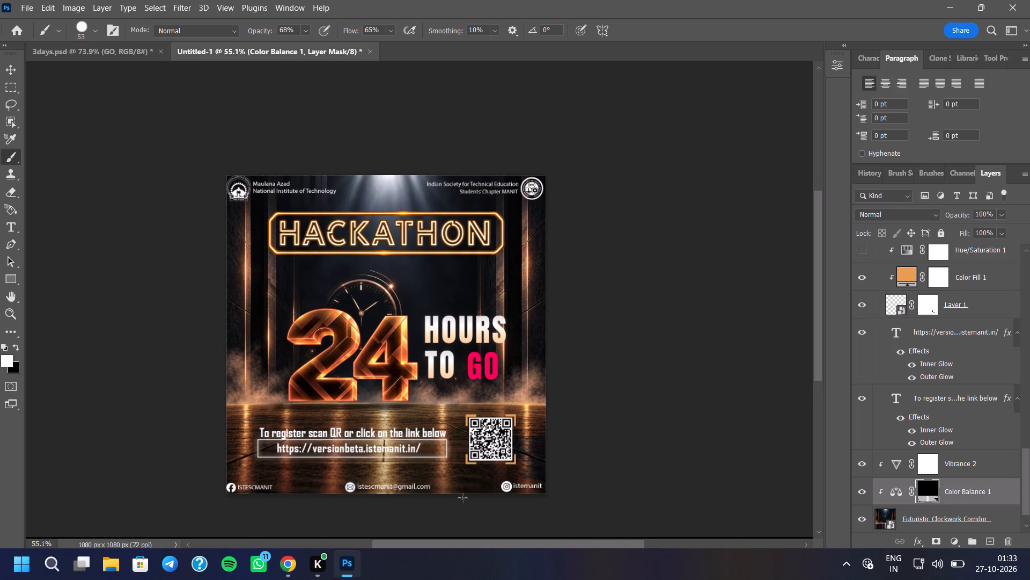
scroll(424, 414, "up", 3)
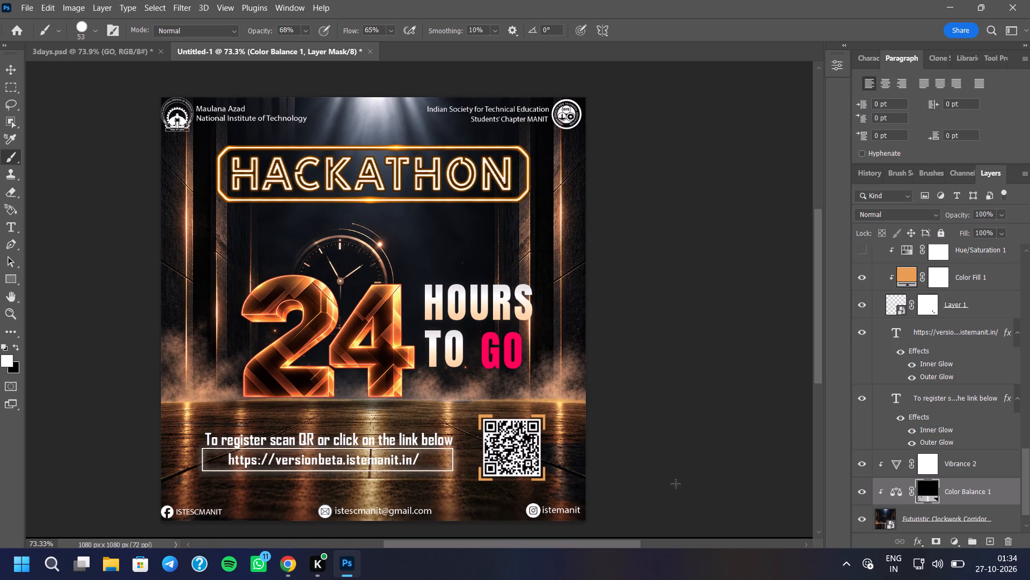
Hide the Color Balance 1 adjustment and delete its layer mask.
left_click(865, 484)
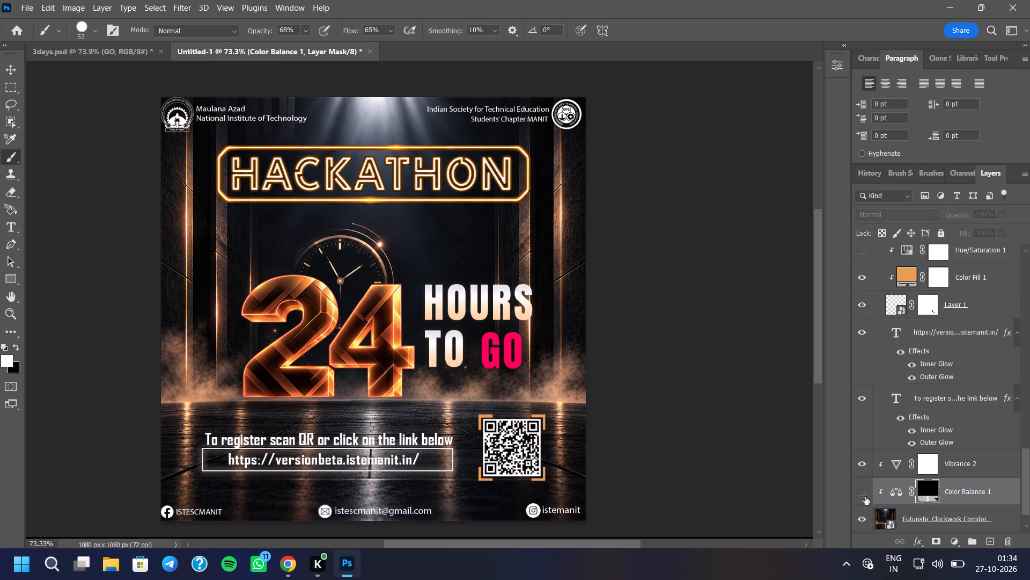
left_click(1004, 542)
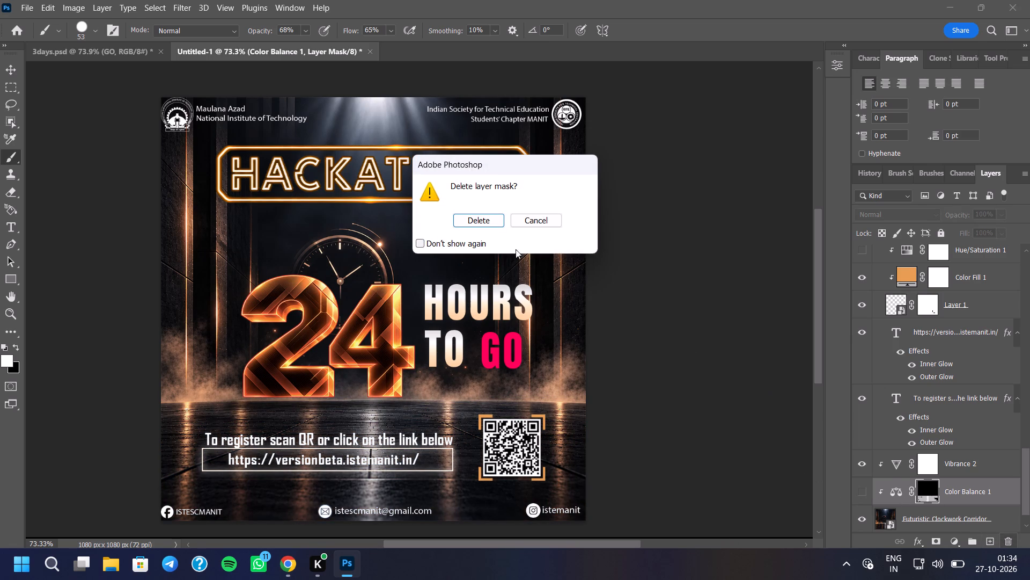
left_click(498, 224)
Add a new layer at the top of Group 1 and stamp all visible layers into it.
left_click_drag(1028, 458, 1024, 420)
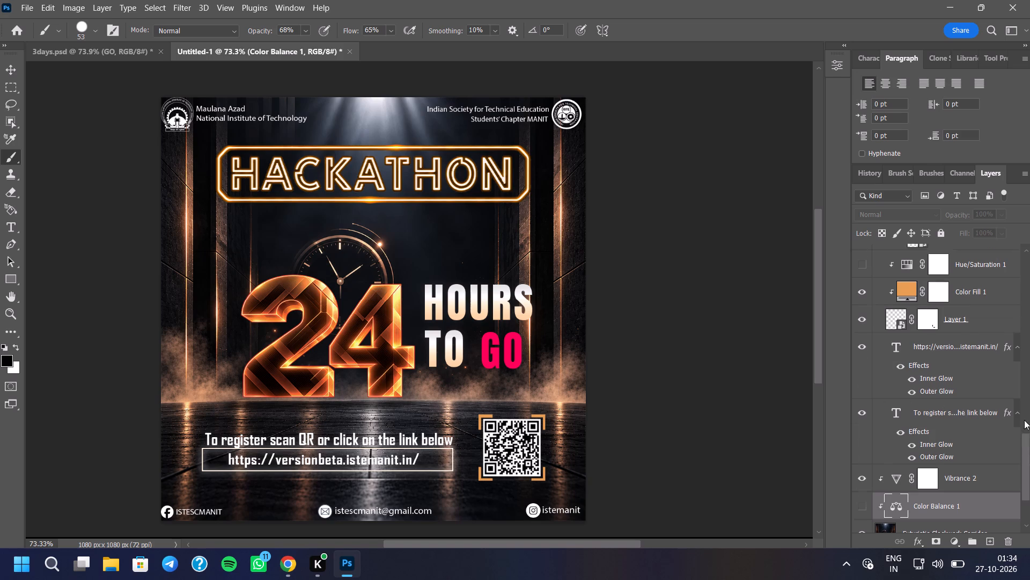
left_click_drag(1024, 420, 1029, 226)
left_click(969, 253)
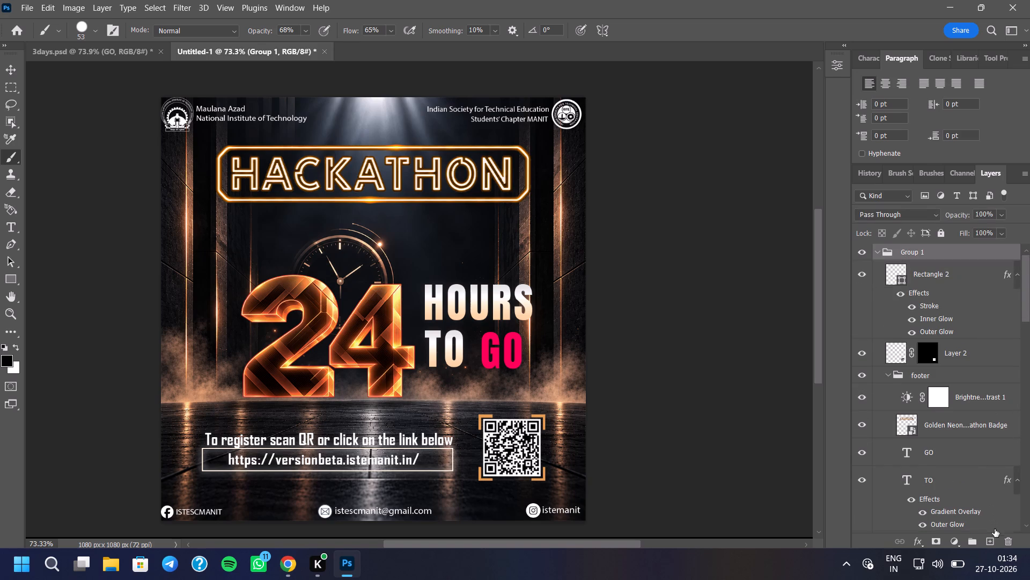
left_click(989, 542)
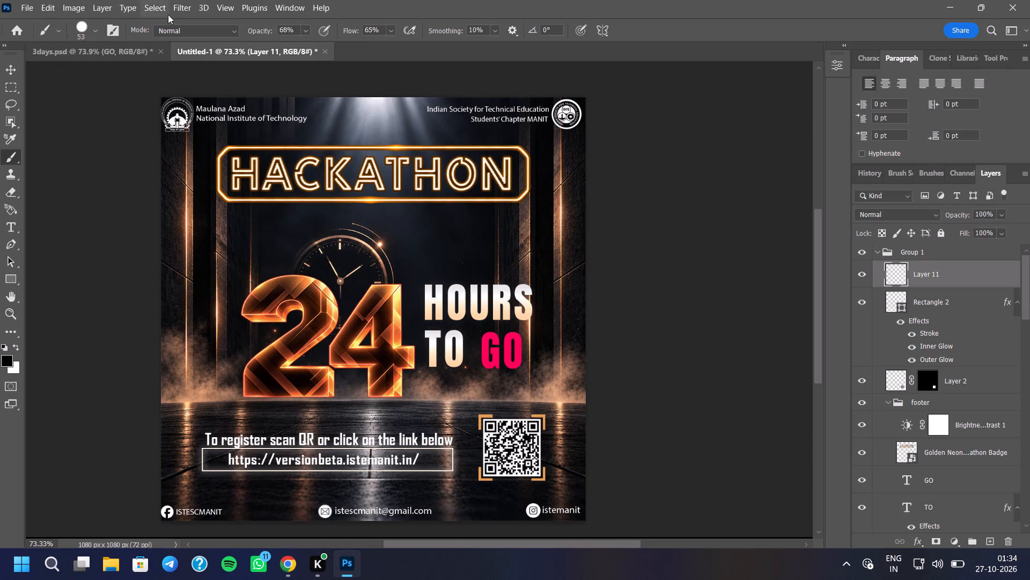
left_click(182, 6)
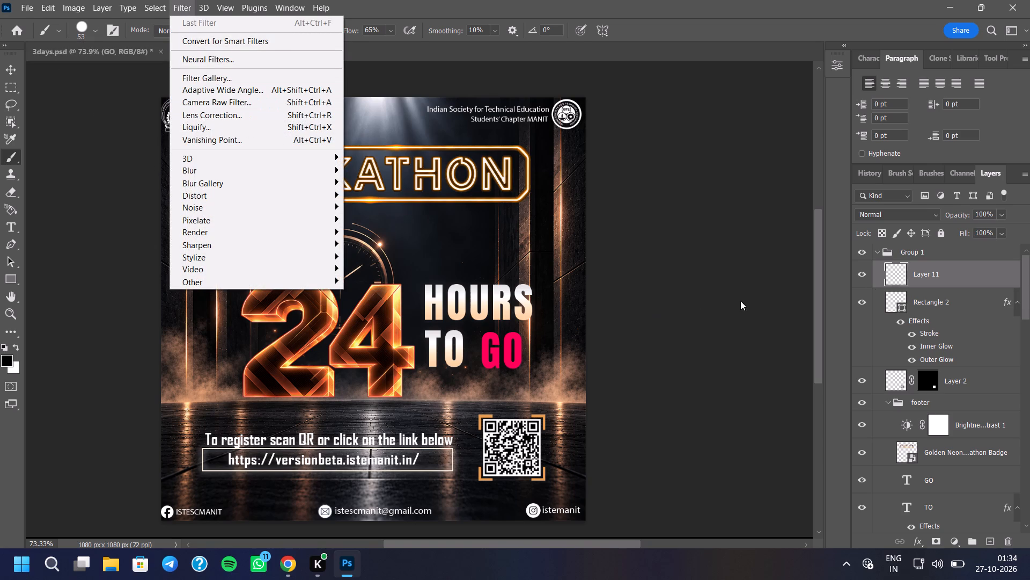
left_click(1025, 271)
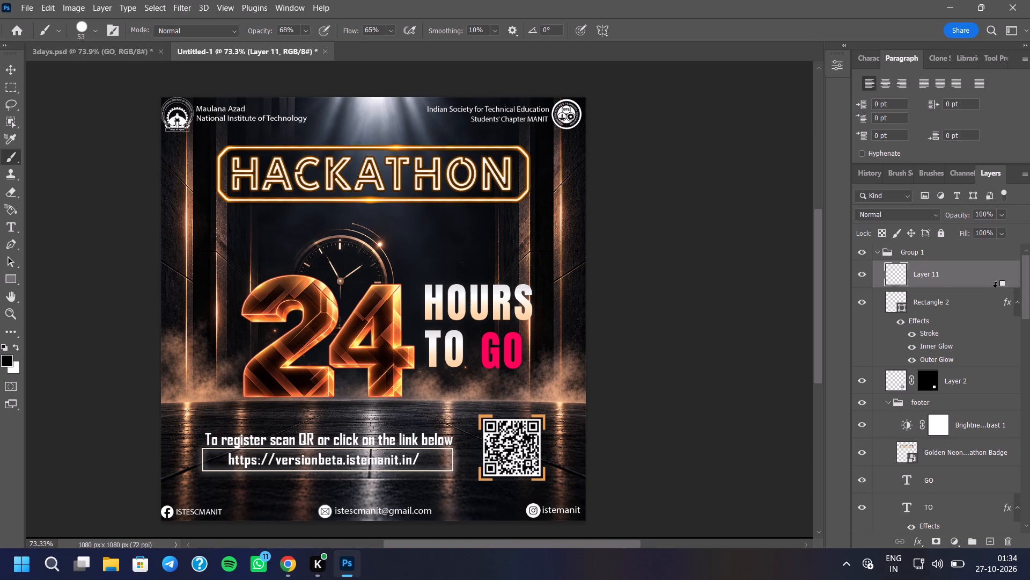
key("ctrl+alt+shift+e")
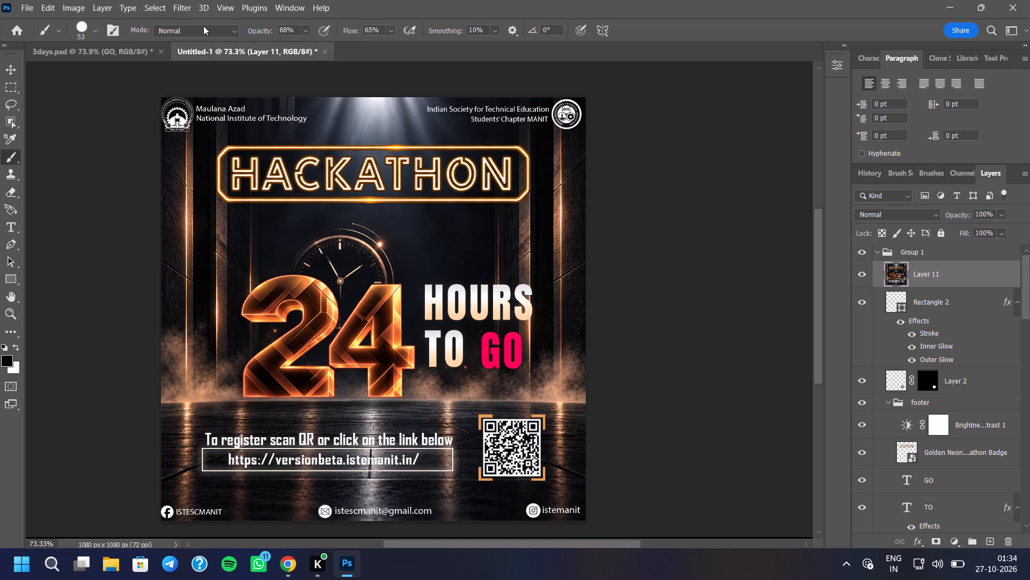
Apply the Camera Raw Filter to the stamped Layer 11, setting exposure to +0.10 and contrast to -12.
left_click(173, 5)
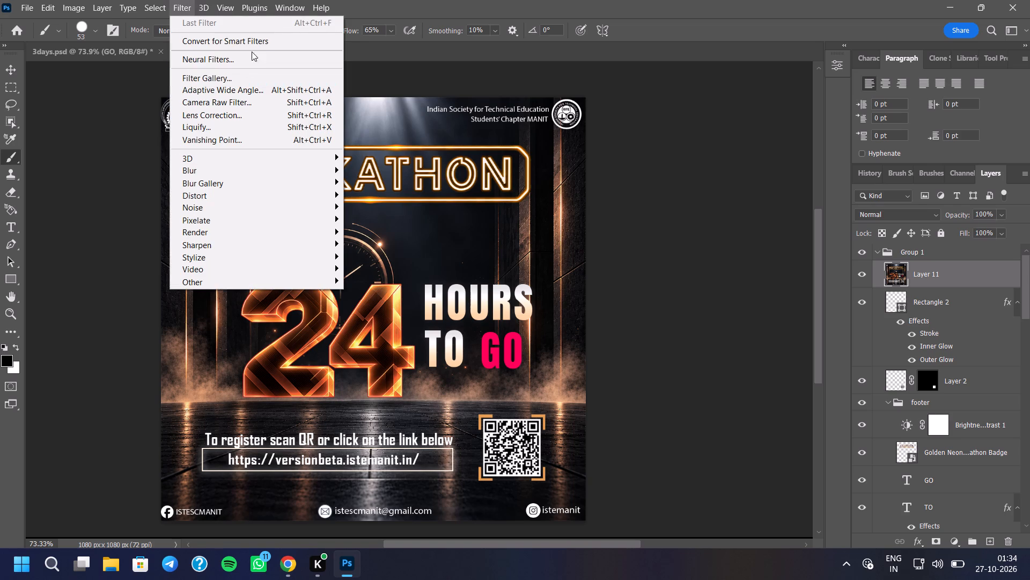
left_click(246, 99)
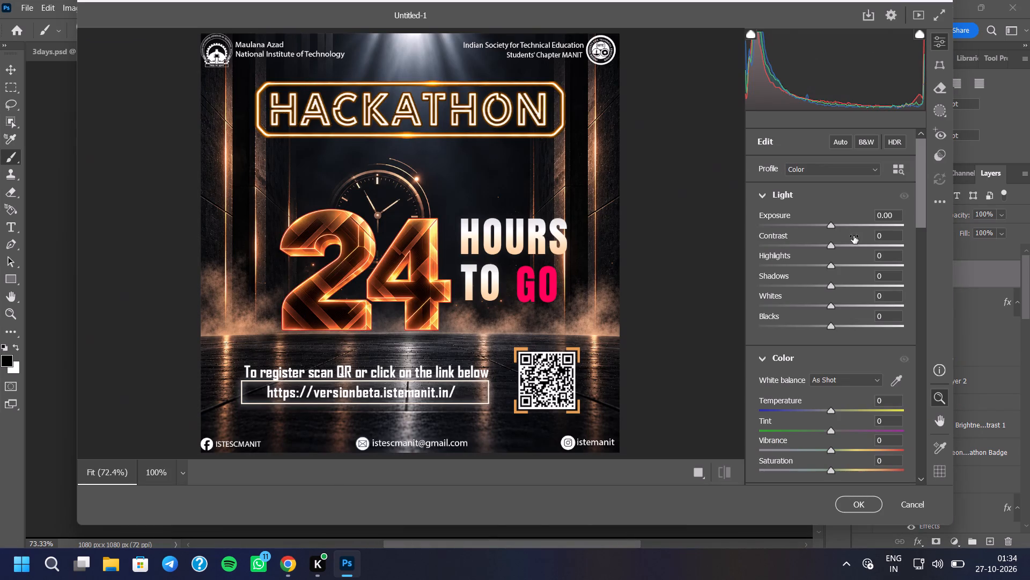
left_click_drag(832, 225, 831, 225)
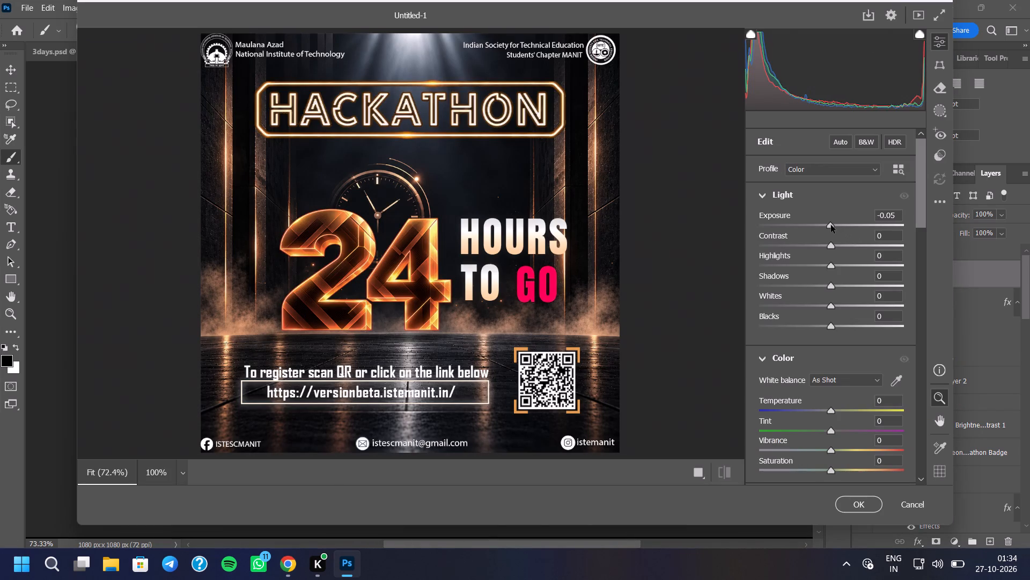
left_click_drag(831, 225, 838, 230)
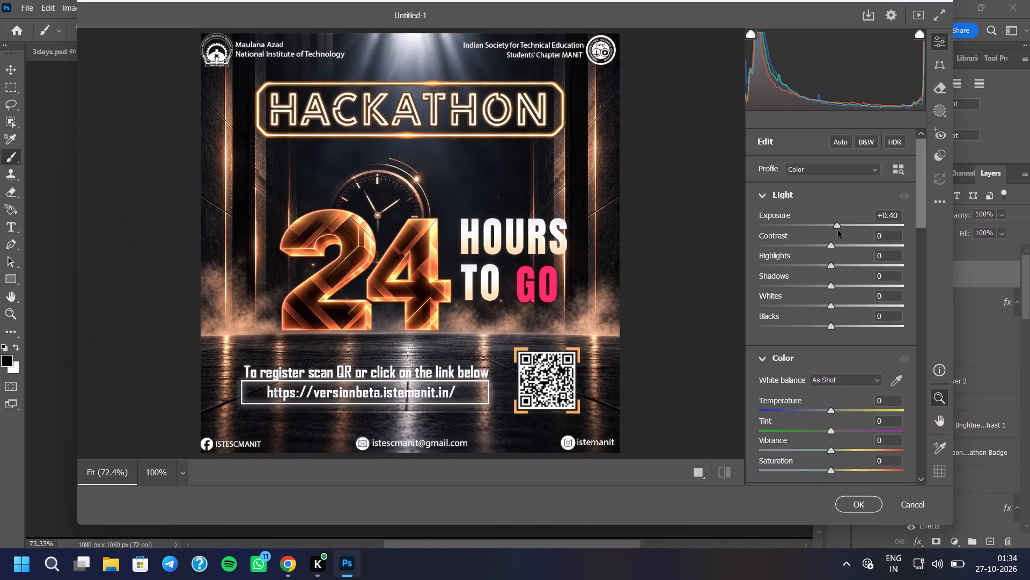
left_click_drag(838, 230, 833, 235)
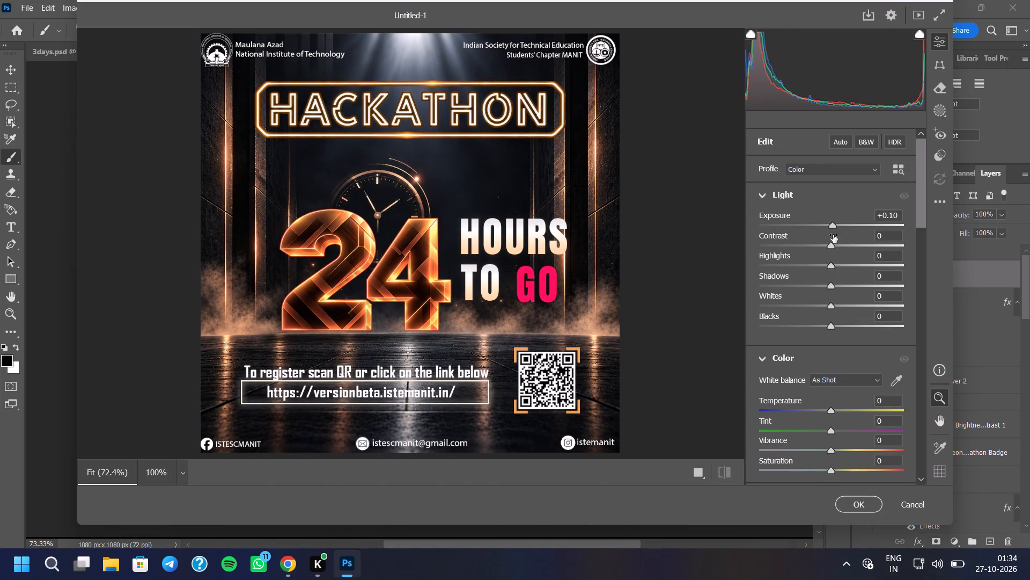
left_click_drag(832, 248, 824, 252)
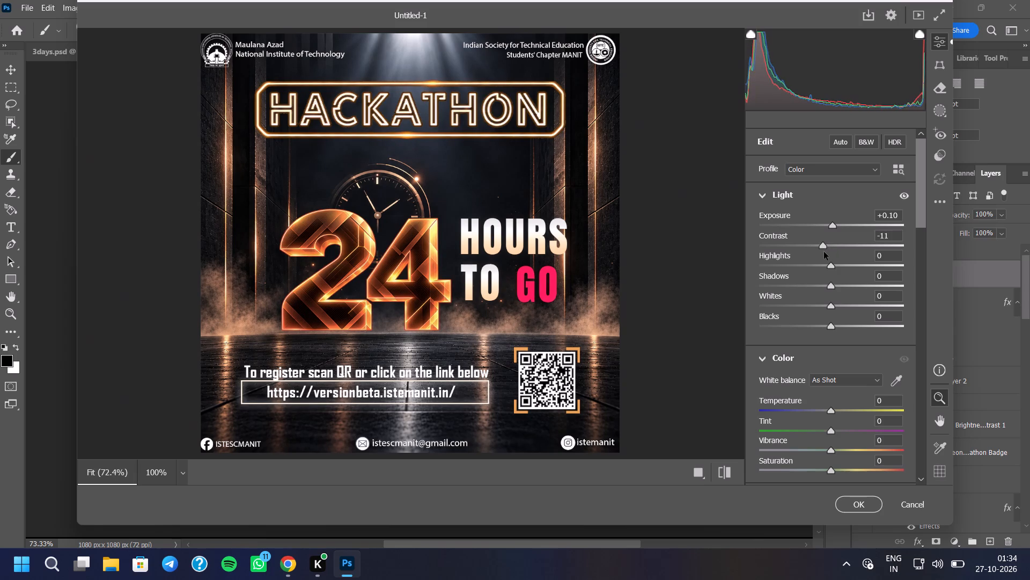
left_click_drag(824, 252, 817, 257)
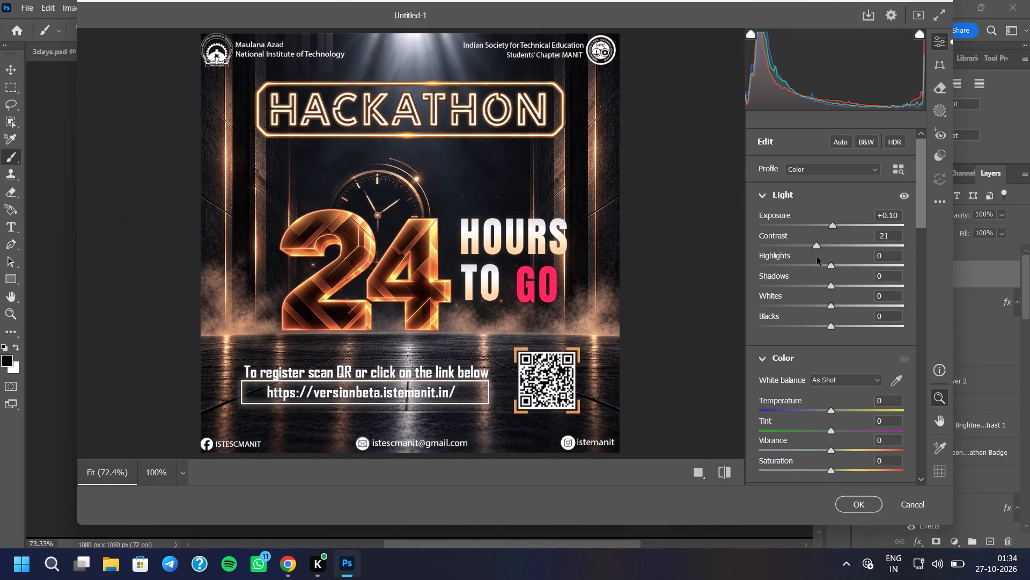
left_click_drag(817, 257, 823, 257)
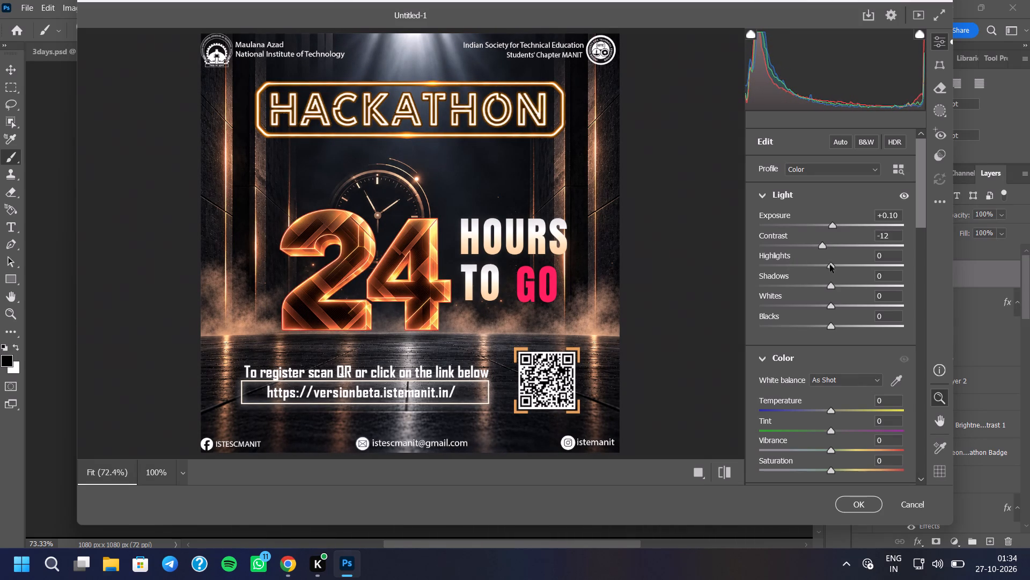
Lower the highlights to -8 and raise the shadows slightly in the Camera Raw light adjustments.
left_click_drag(834, 270, 844, 270)
left_click_drag(835, 267, 848, 268)
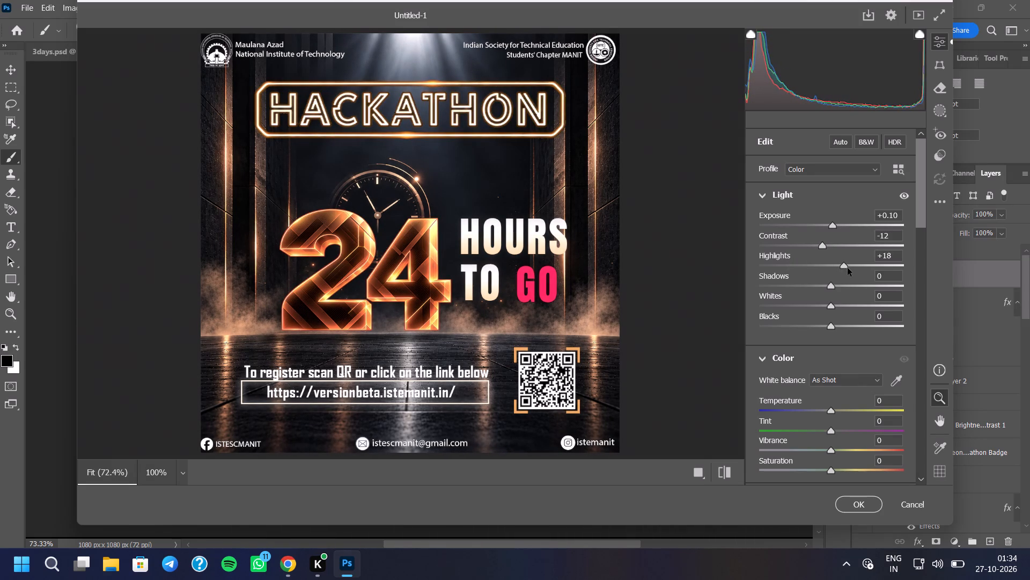
left_click_drag(848, 268, 829, 271)
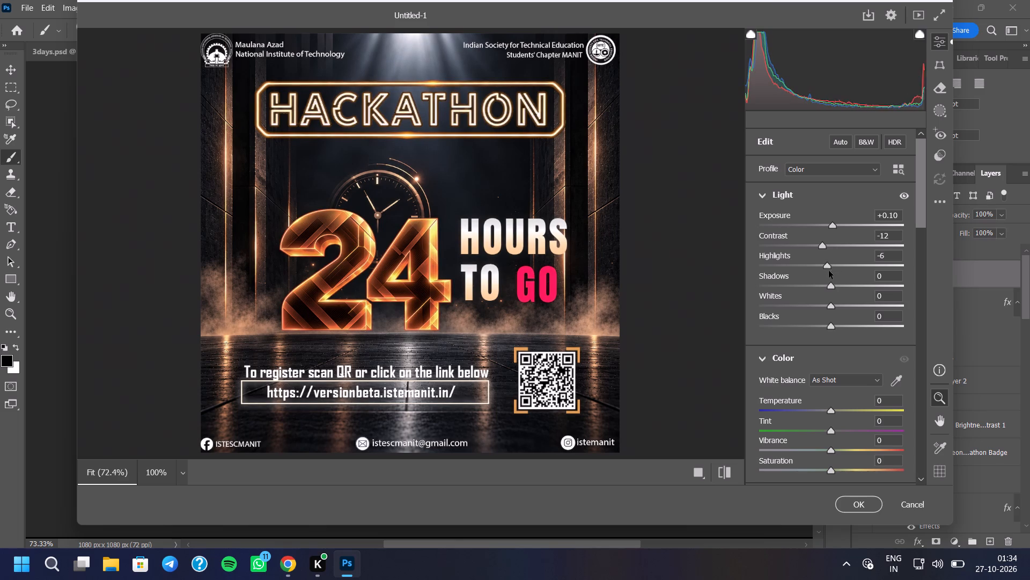
left_click_drag(829, 271, 829, 269)
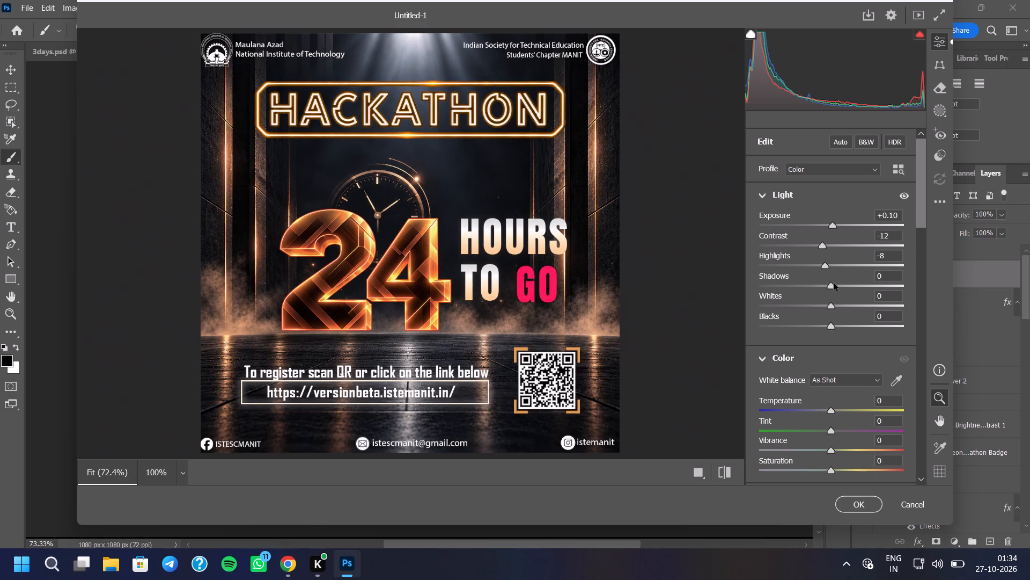
left_click_drag(834, 283, 847, 286)
Lower Texture to -100 in the Camera Raw effects, comparing against the effects hidden and Texture at +100, and apply the filter.
scroll(832, 317, "down", 2)
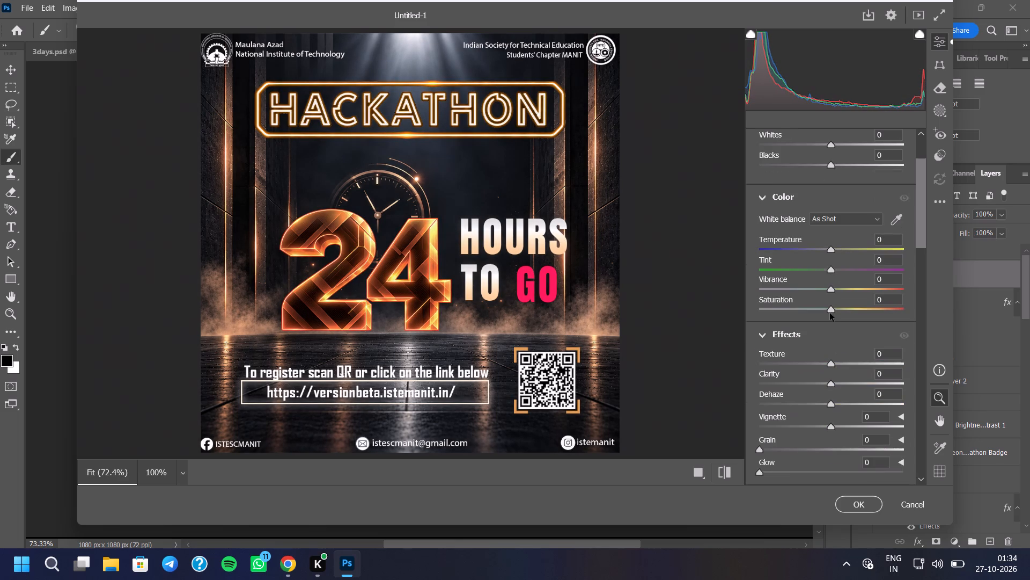
left_click_drag(828, 364, 815, 367)
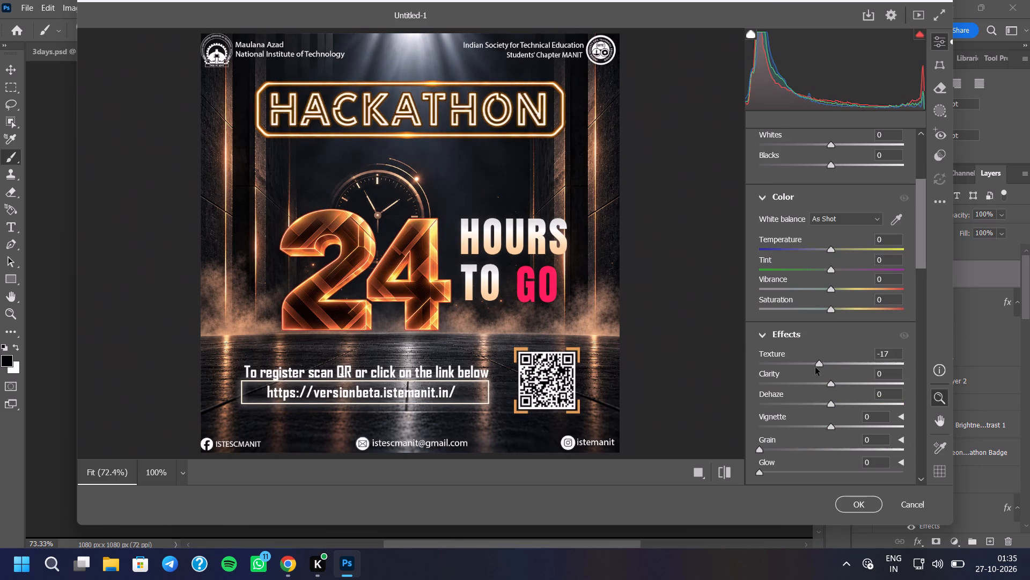
left_click_drag(815, 367, 738, 378)
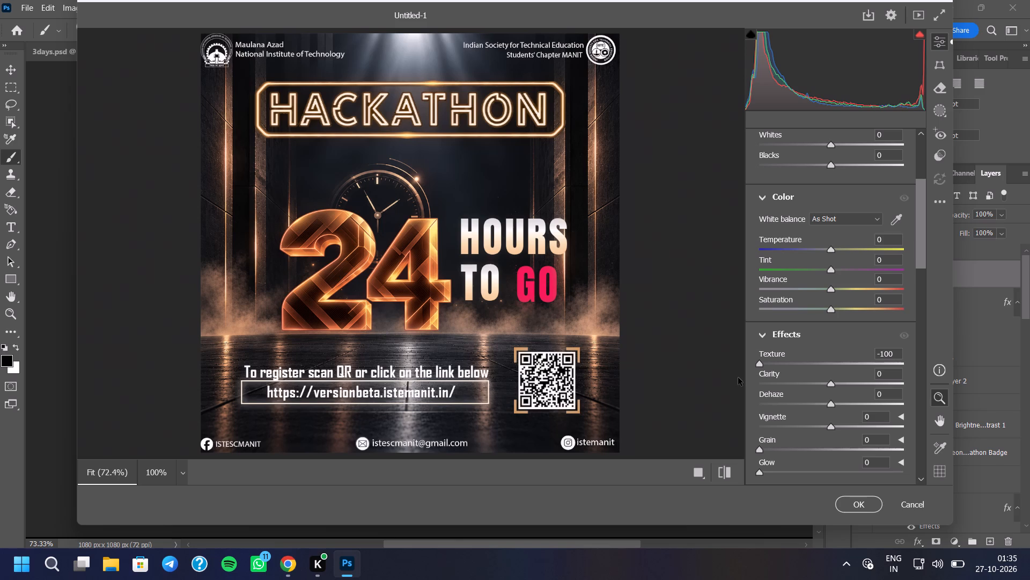
left_click_drag(738, 378, 732, 380)
left_click(906, 334)
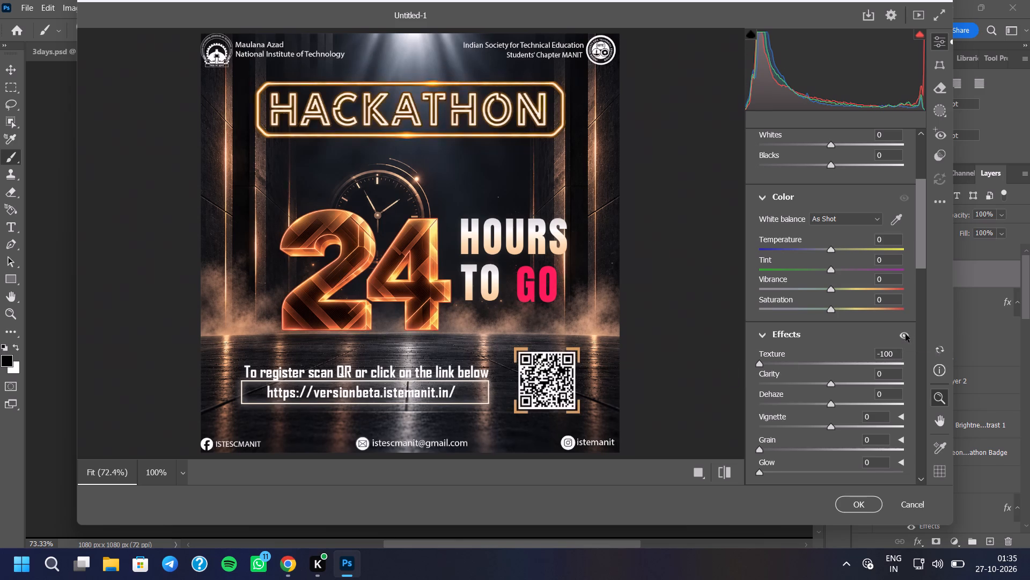
left_click(906, 335)
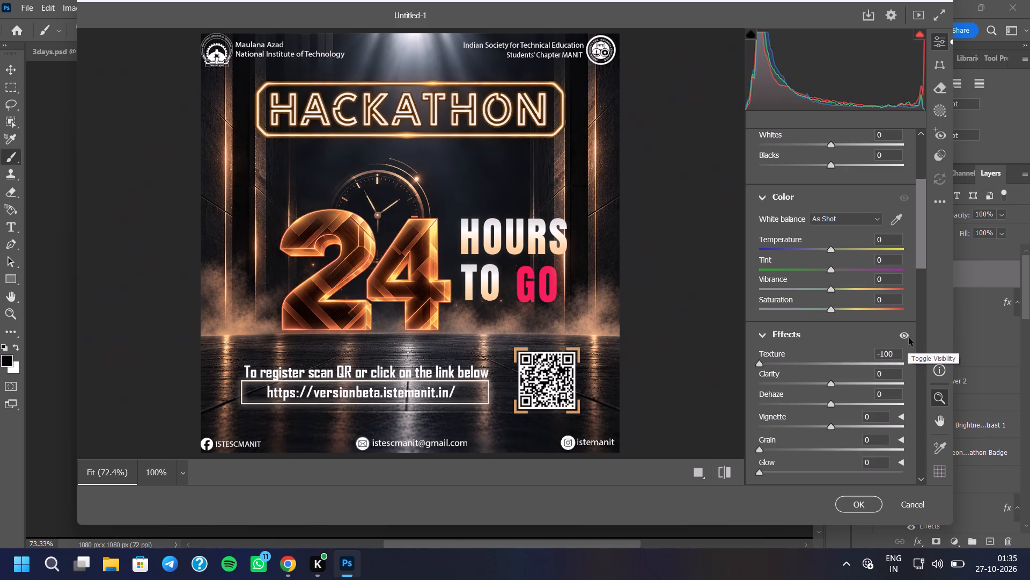
left_click(830, 382)
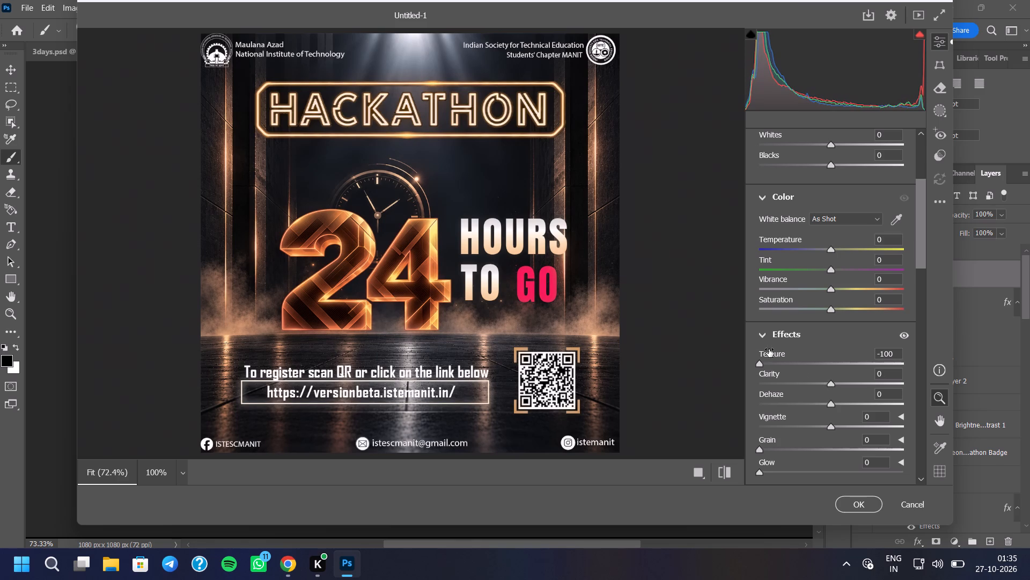
left_click(776, 365)
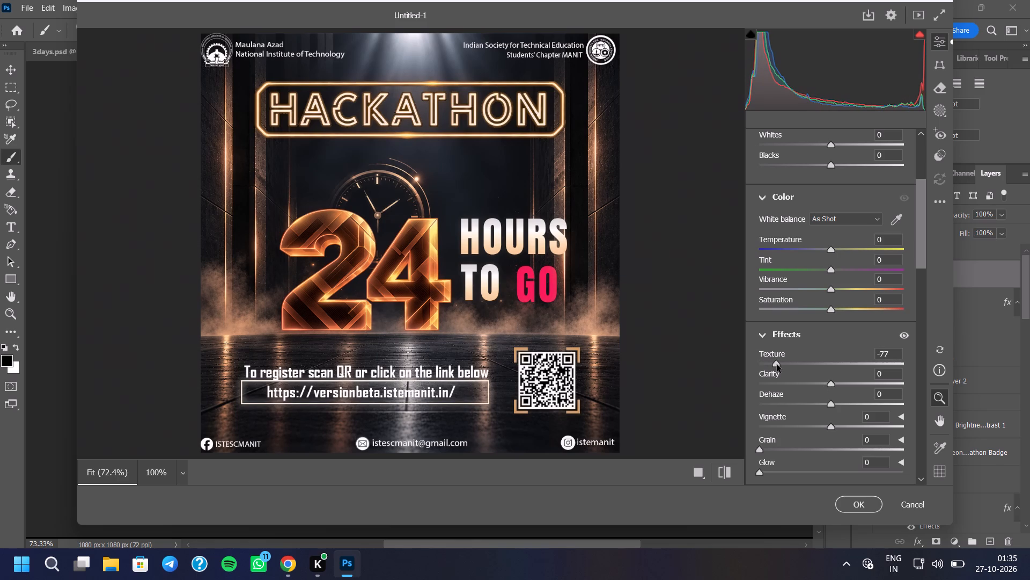
left_click_drag(777, 365, 760, 367)
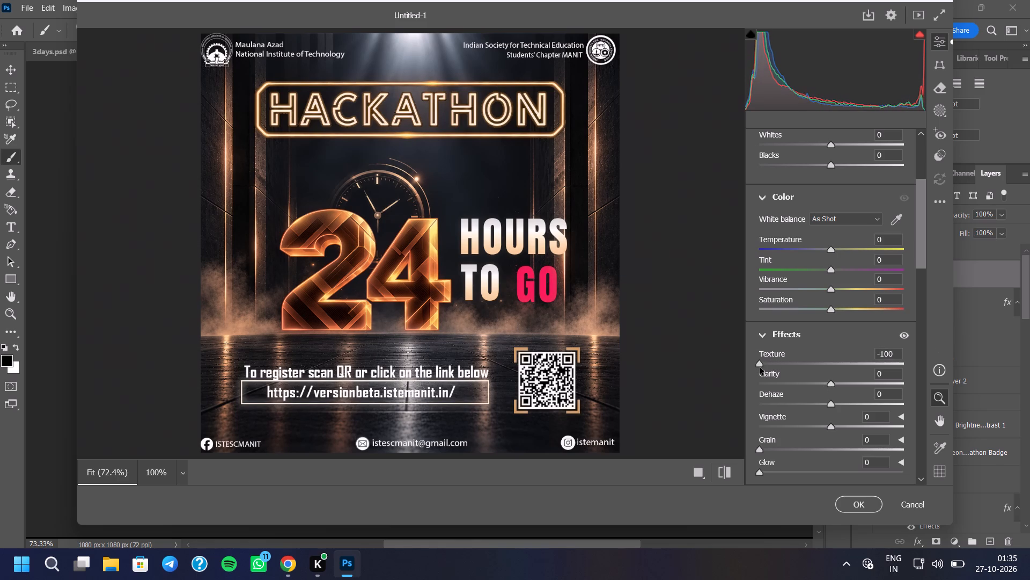
left_click(807, 367)
left_click_drag(812, 363, 911, 369)
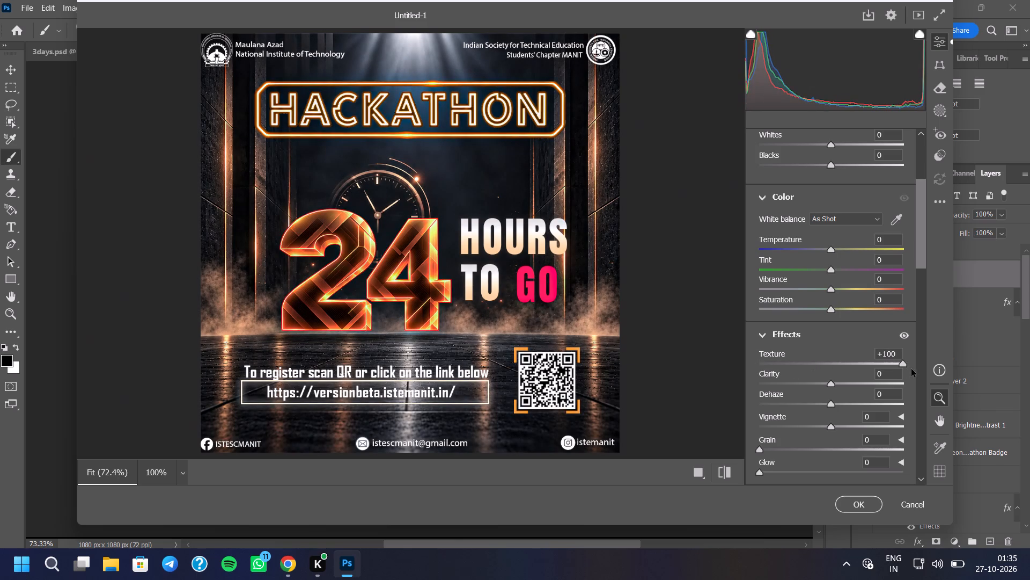
left_click_drag(911, 369, 734, 368)
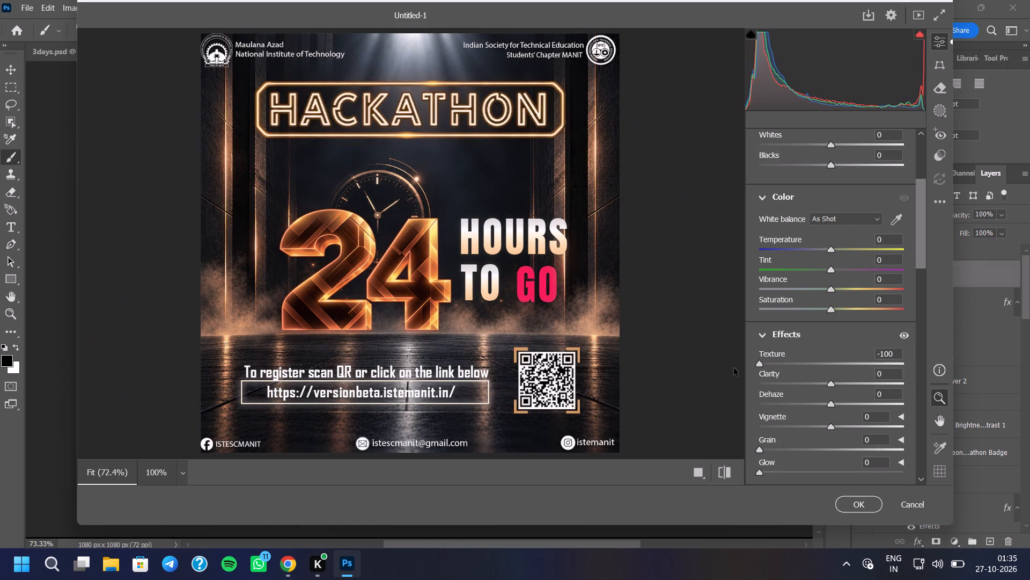
left_click_drag(734, 368, 737, 365)
left_click(863, 506)
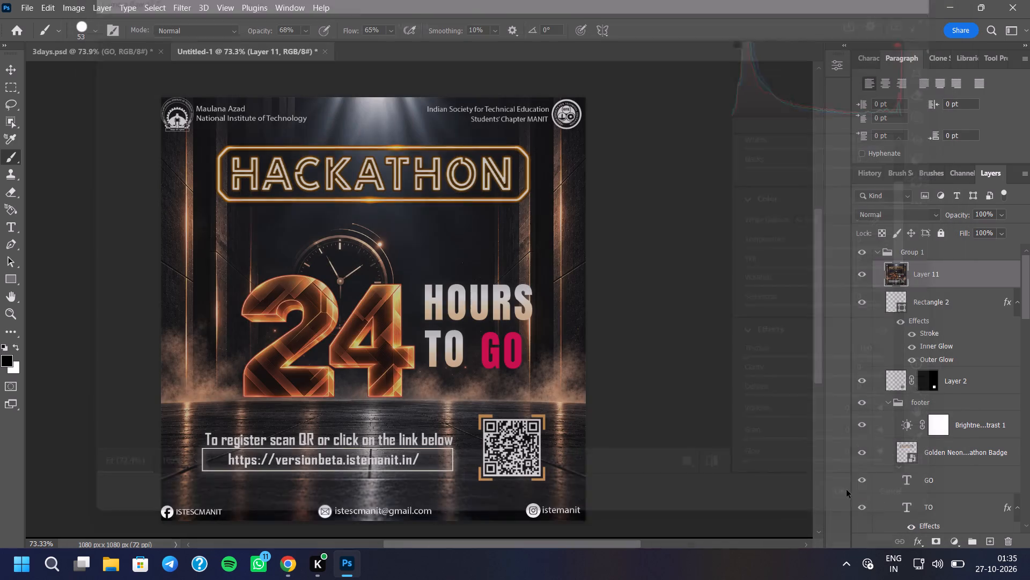
Compare the poster with the graded Layer 11 hidden and shown, and examine the overall look of the design.
scroll(612, 258, "down", 1)
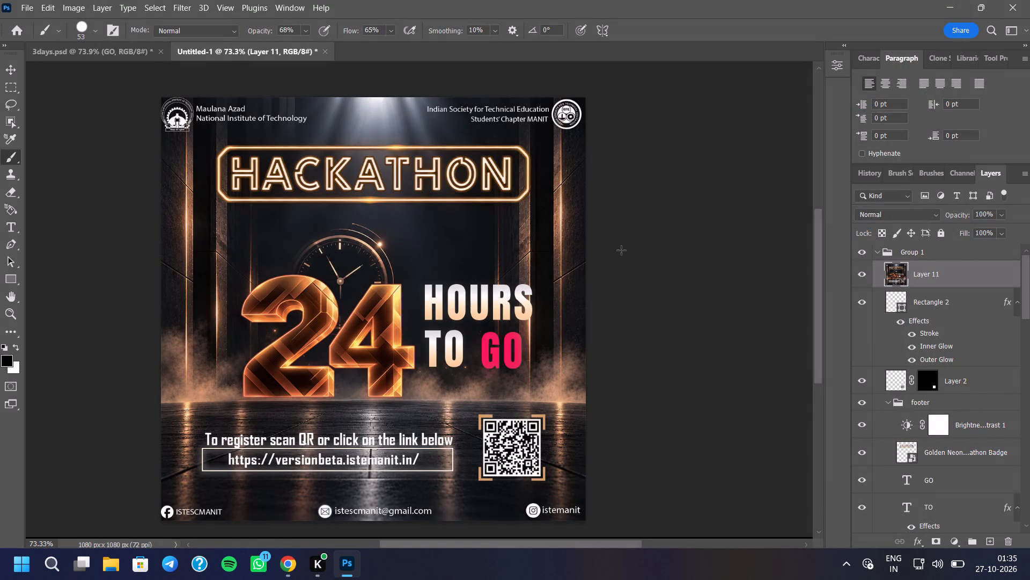
scroll(621, 250, "down", 1)
scroll(391, 315, "up", 2)
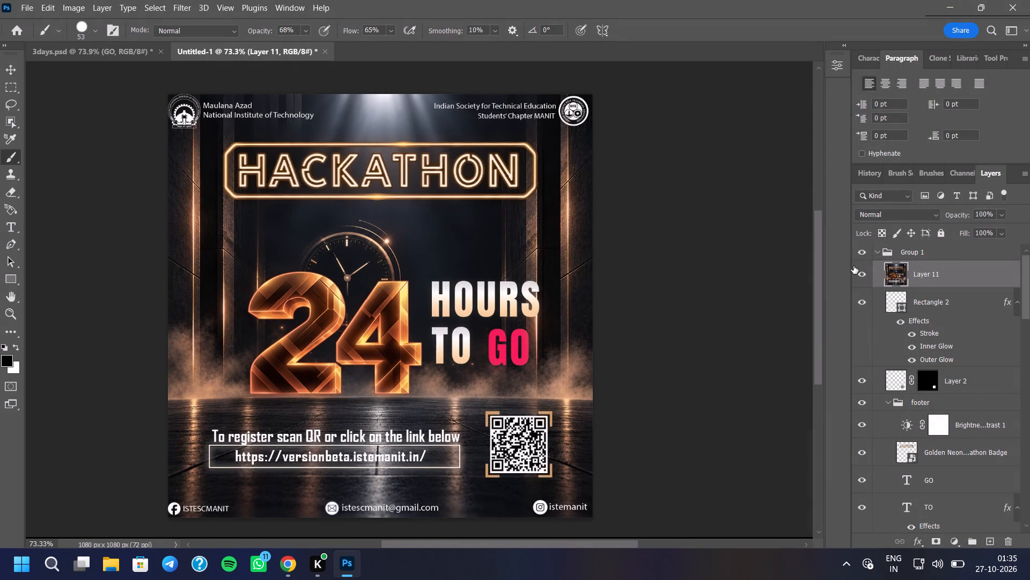
left_click(862, 277)
left_click(862, 277)
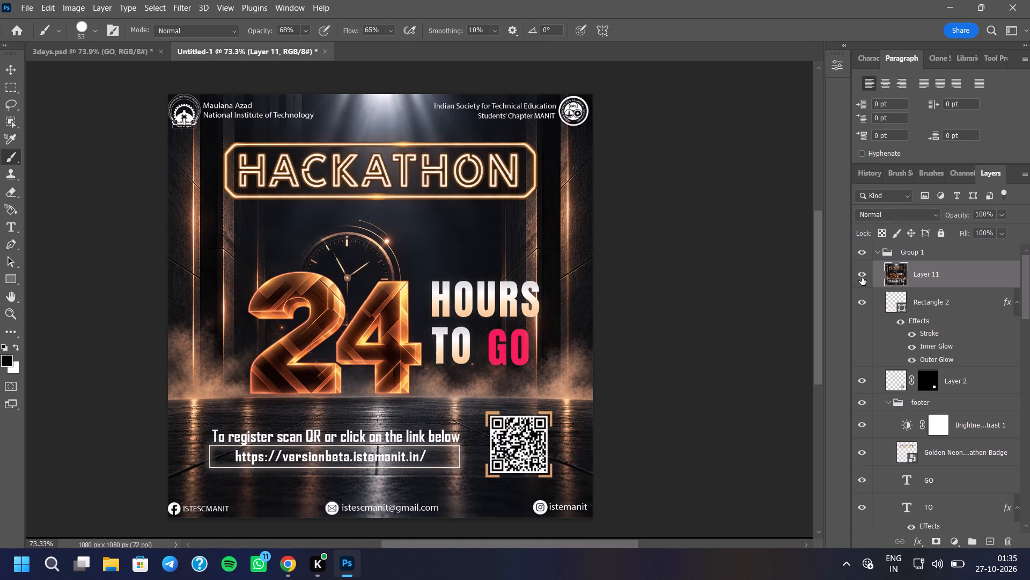
left_click(862, 277)
left_click(862, 277)
scroll(379, 78, "down", 1)
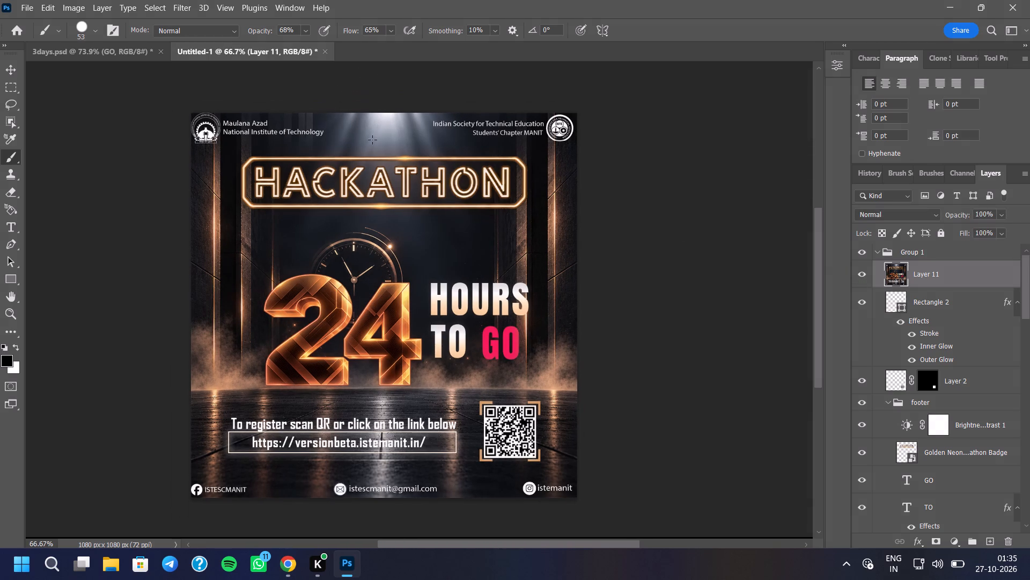
scroll(372, 140, "up", 1)
scroll(346, 115, "down", 3)
scroll(384, 251, "up", 4)
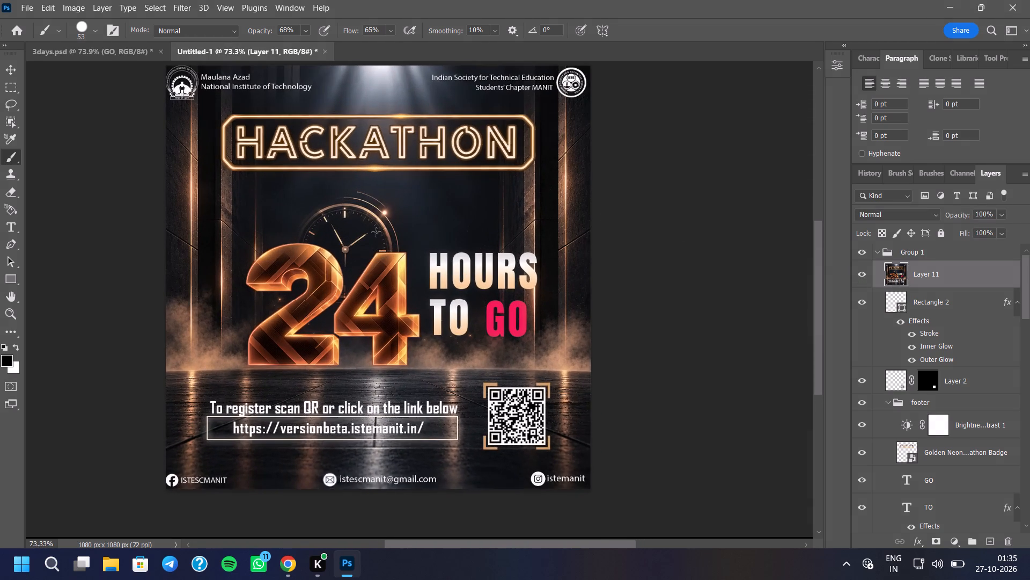
scroll(373, 219, "down", 1)
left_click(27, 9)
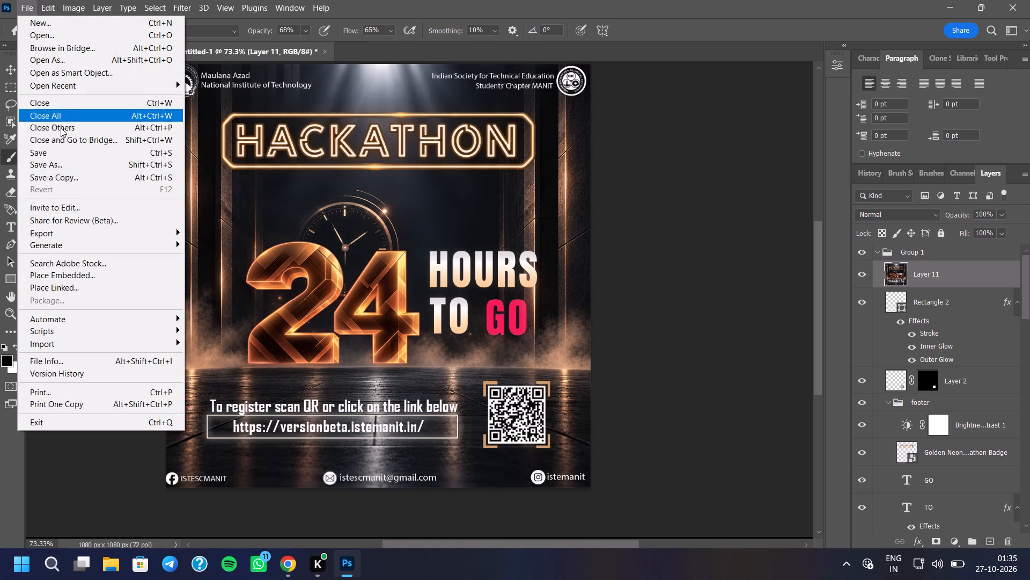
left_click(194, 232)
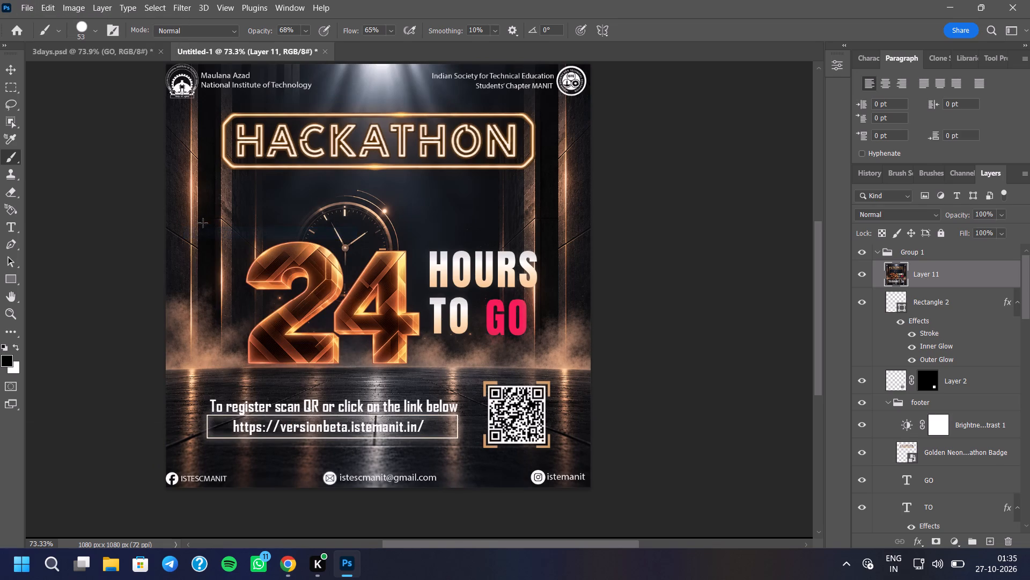